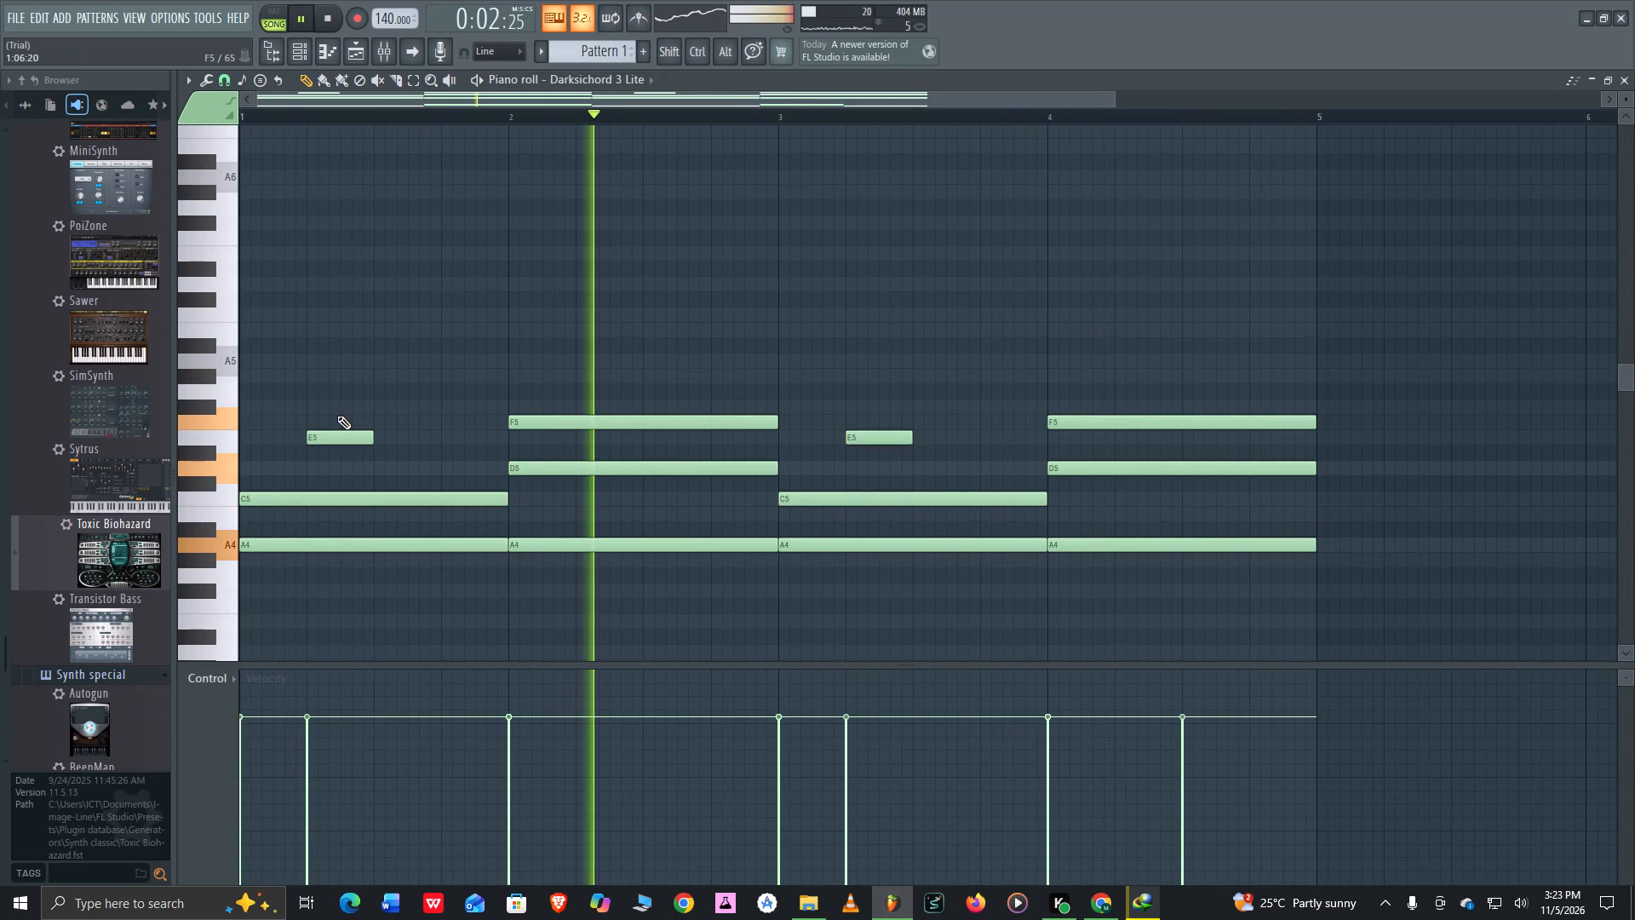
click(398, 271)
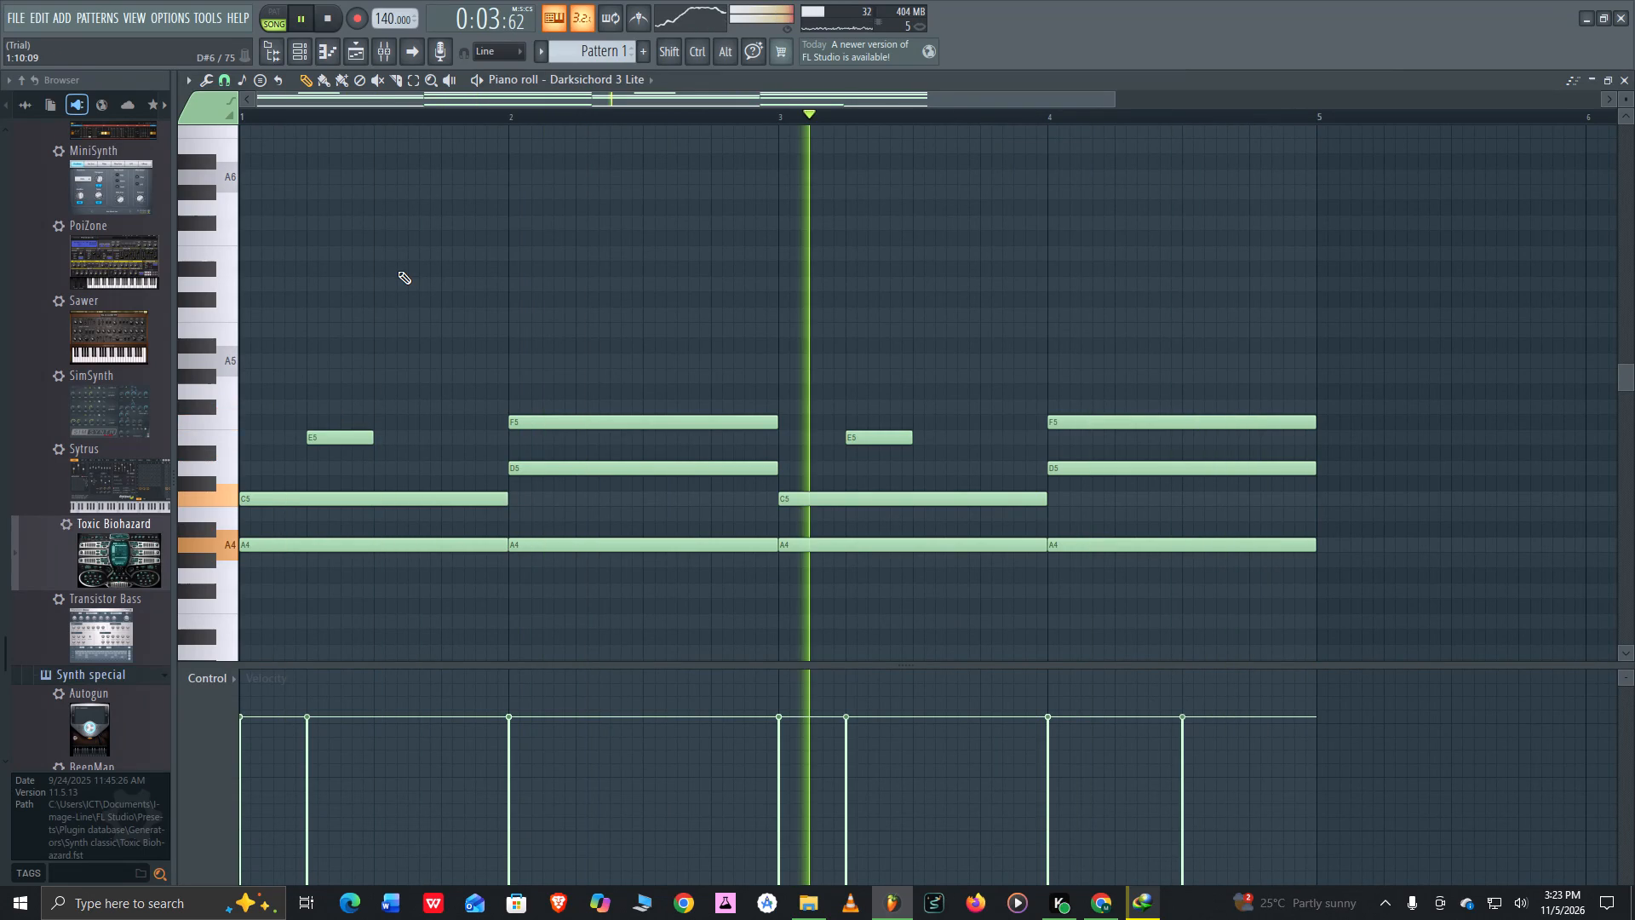
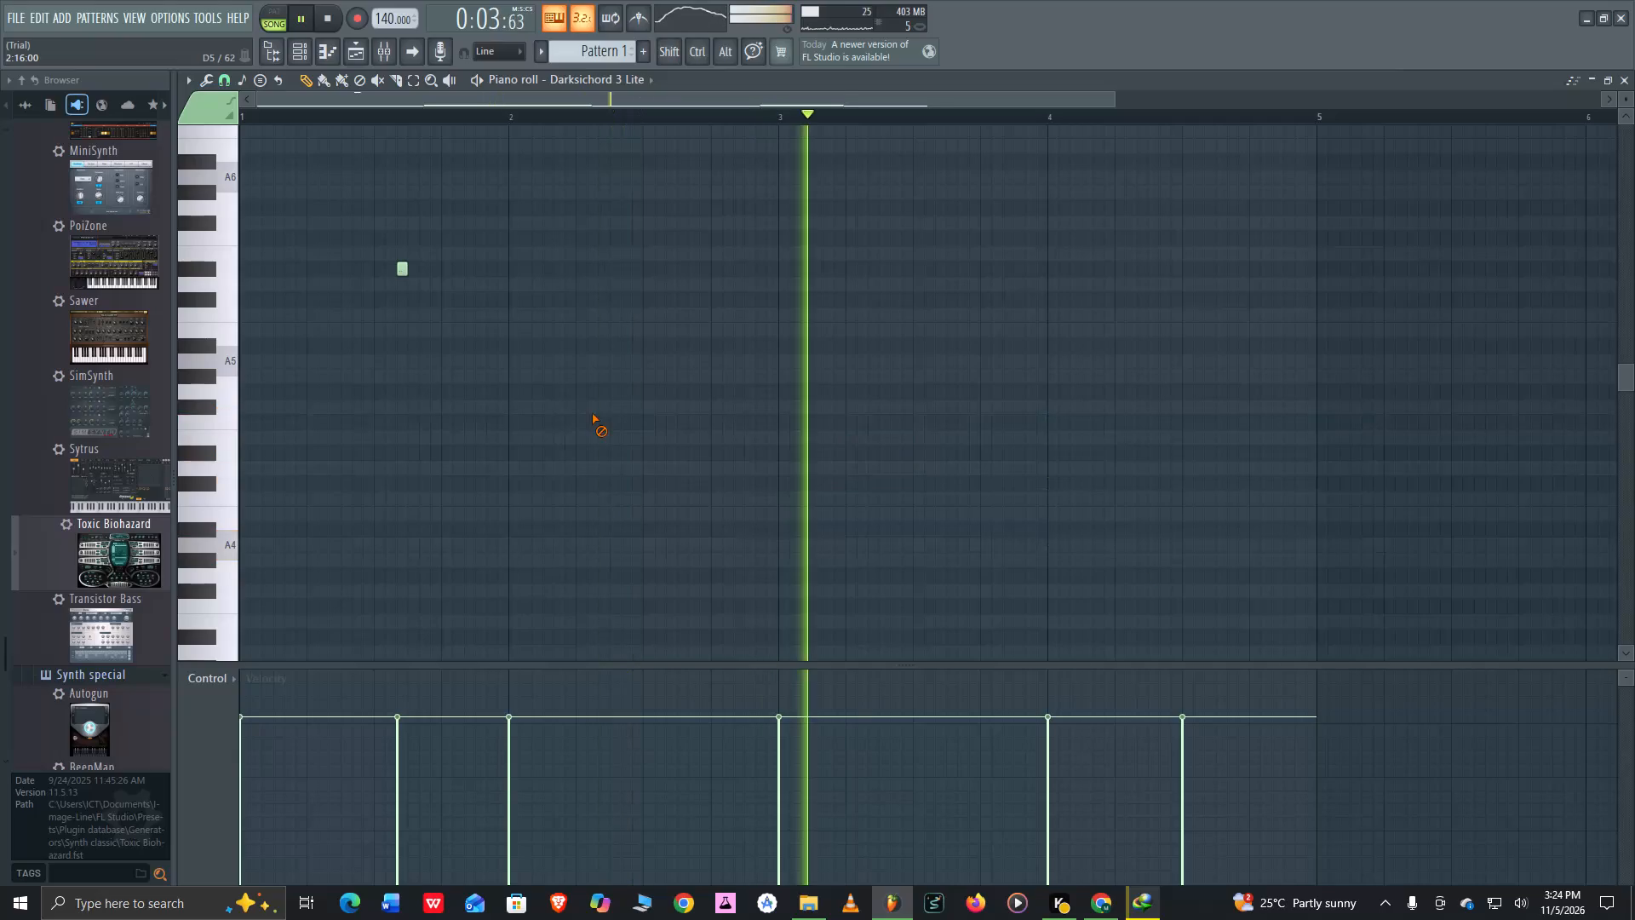
Erase the stray short note in bar 1 above A5.
right_drag(364, 267, 428, 269)
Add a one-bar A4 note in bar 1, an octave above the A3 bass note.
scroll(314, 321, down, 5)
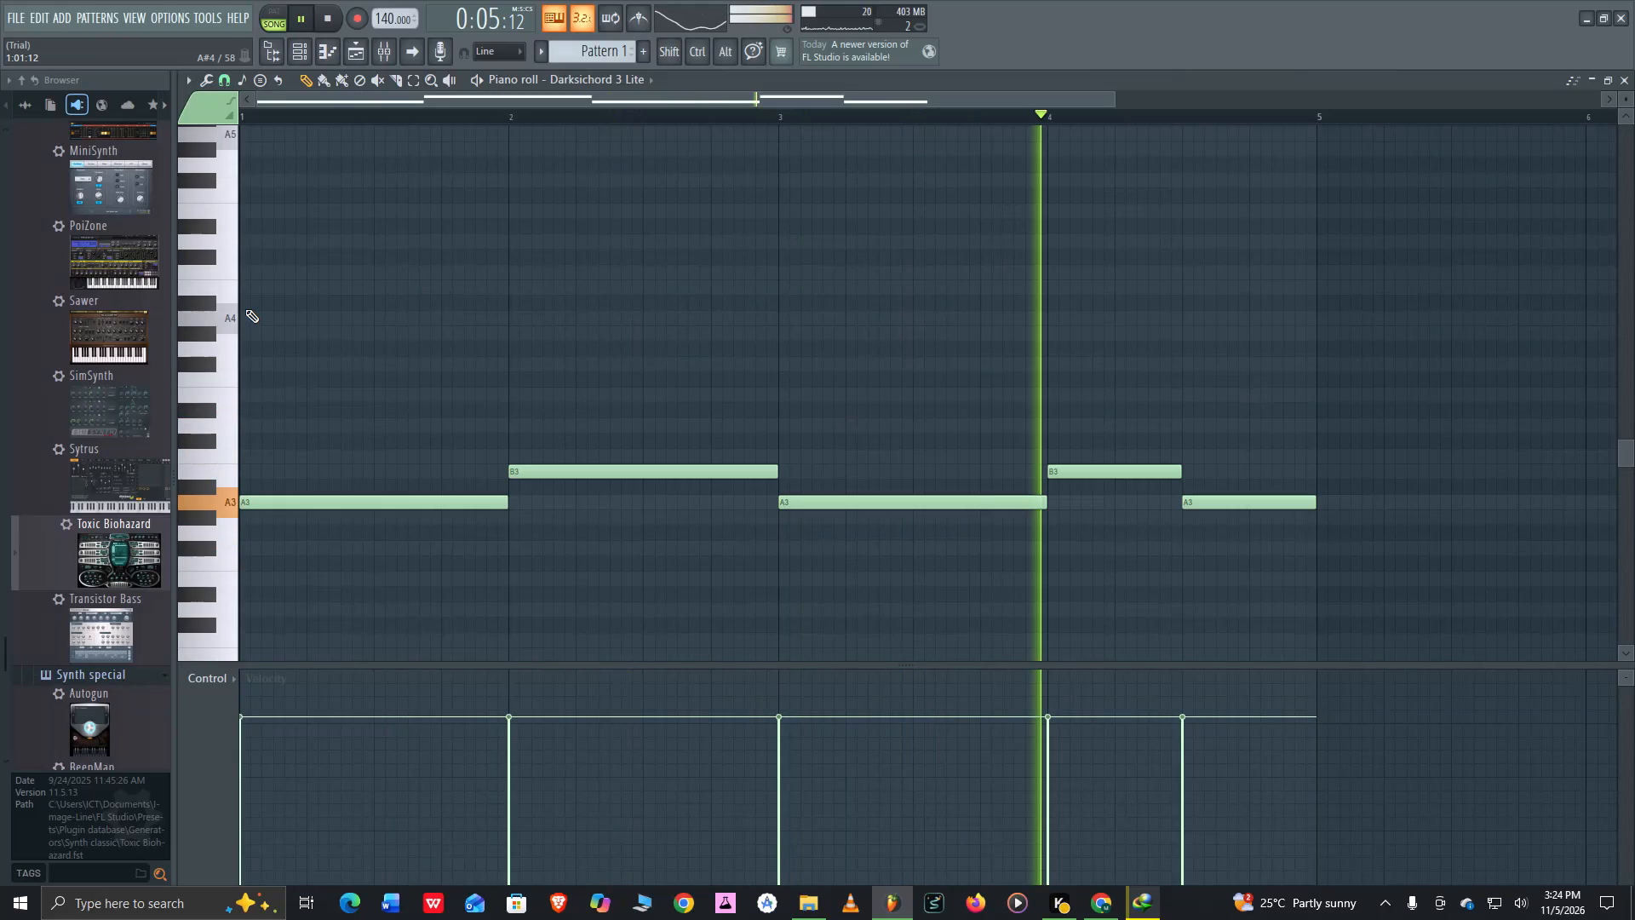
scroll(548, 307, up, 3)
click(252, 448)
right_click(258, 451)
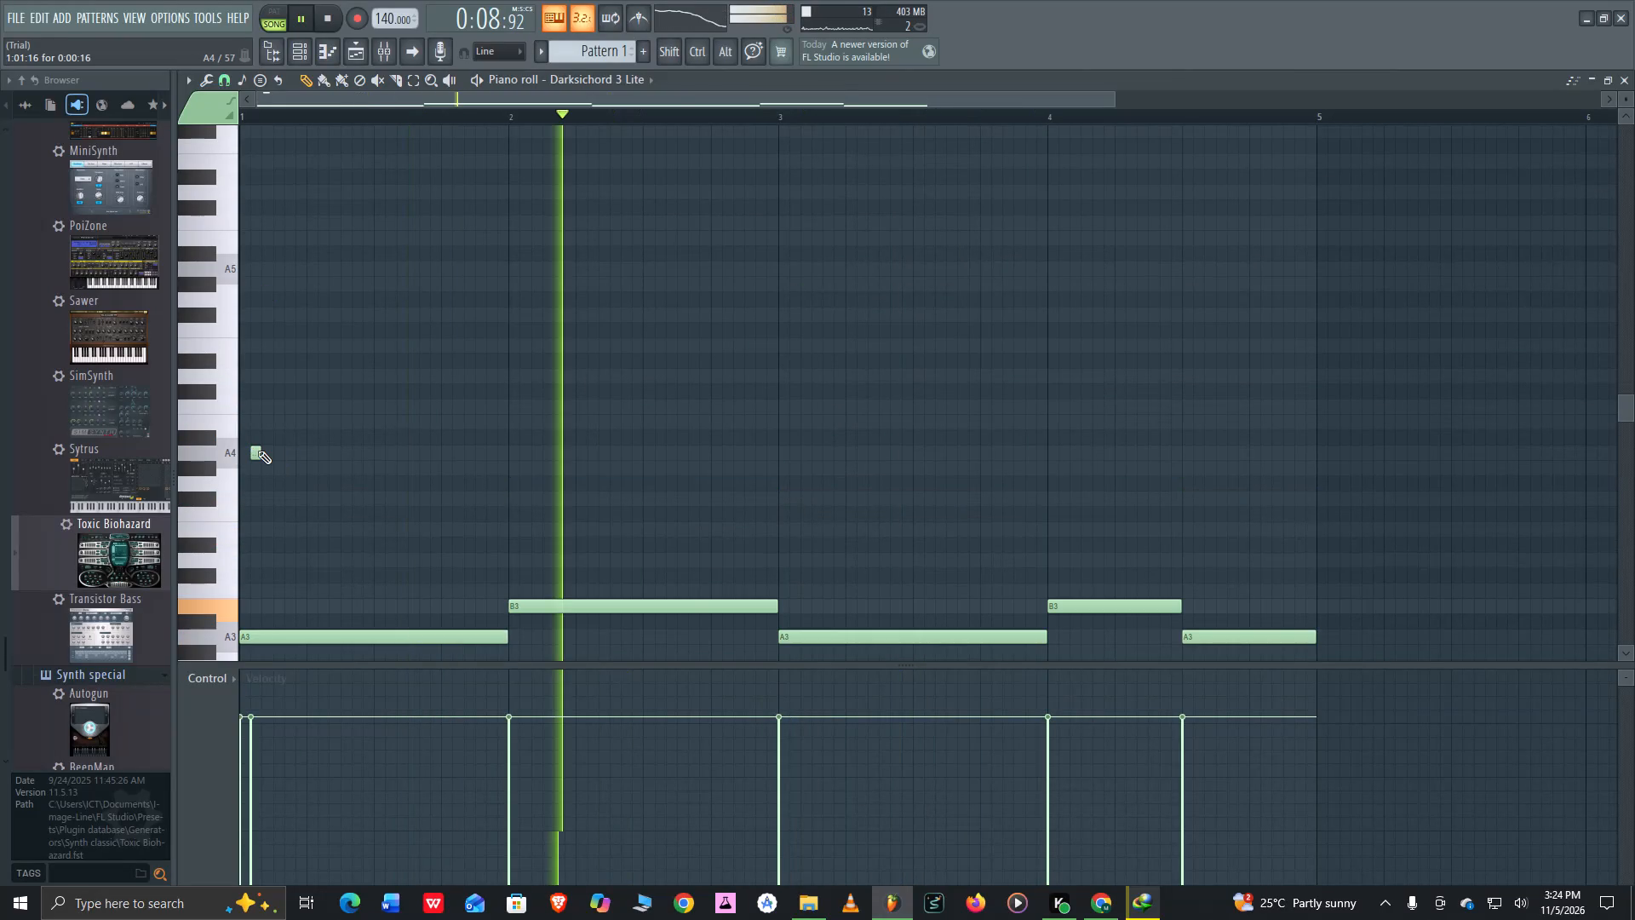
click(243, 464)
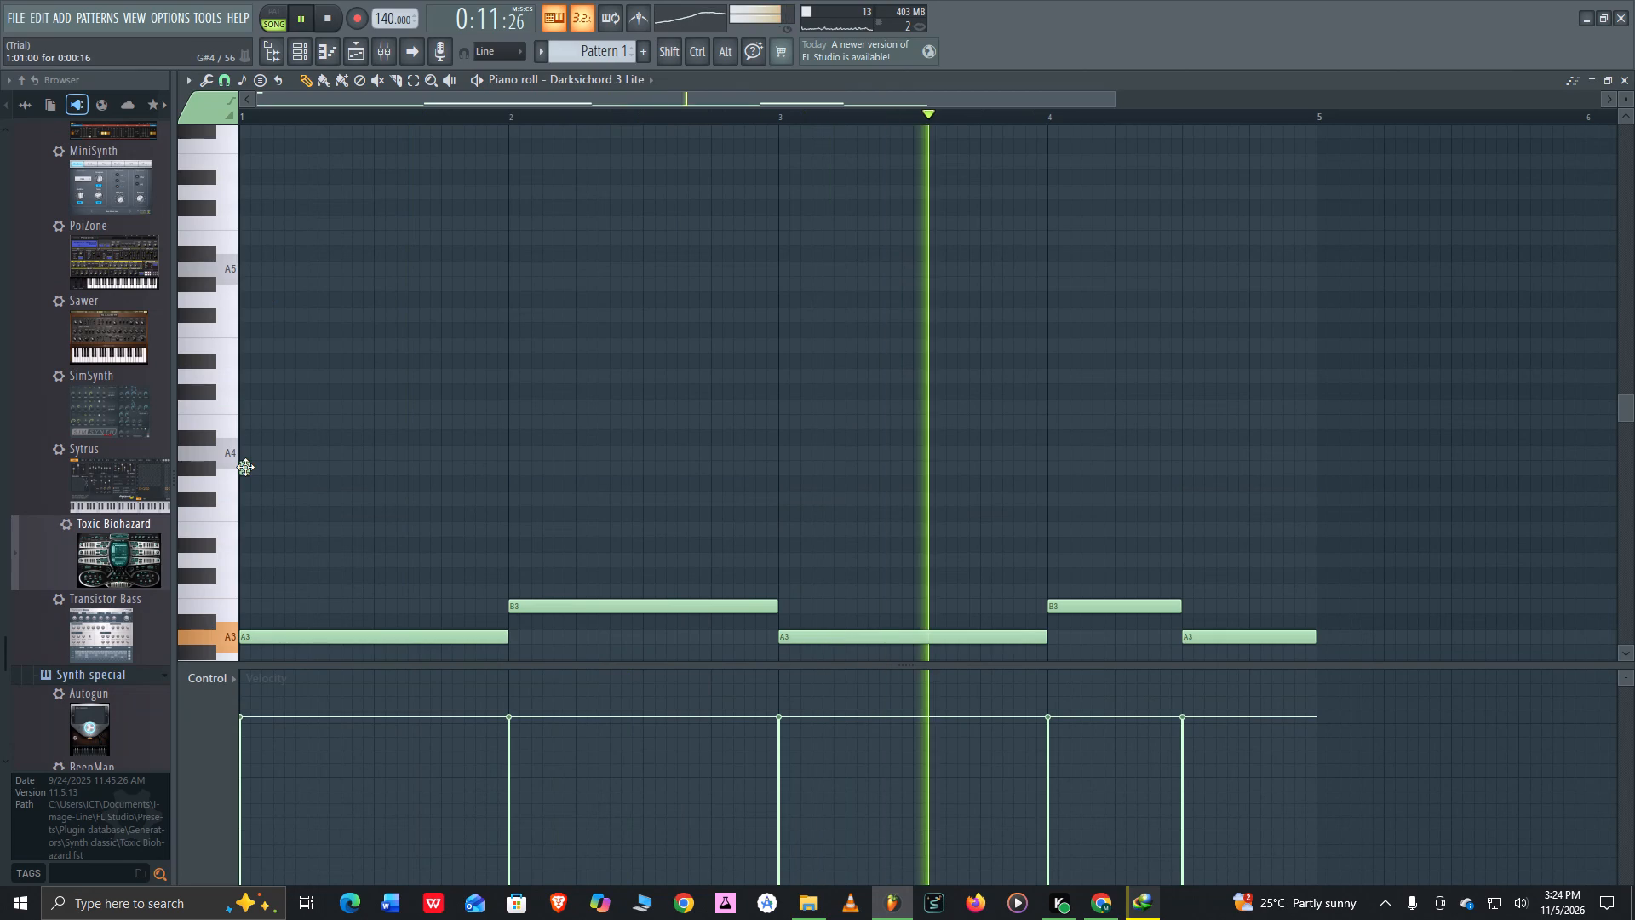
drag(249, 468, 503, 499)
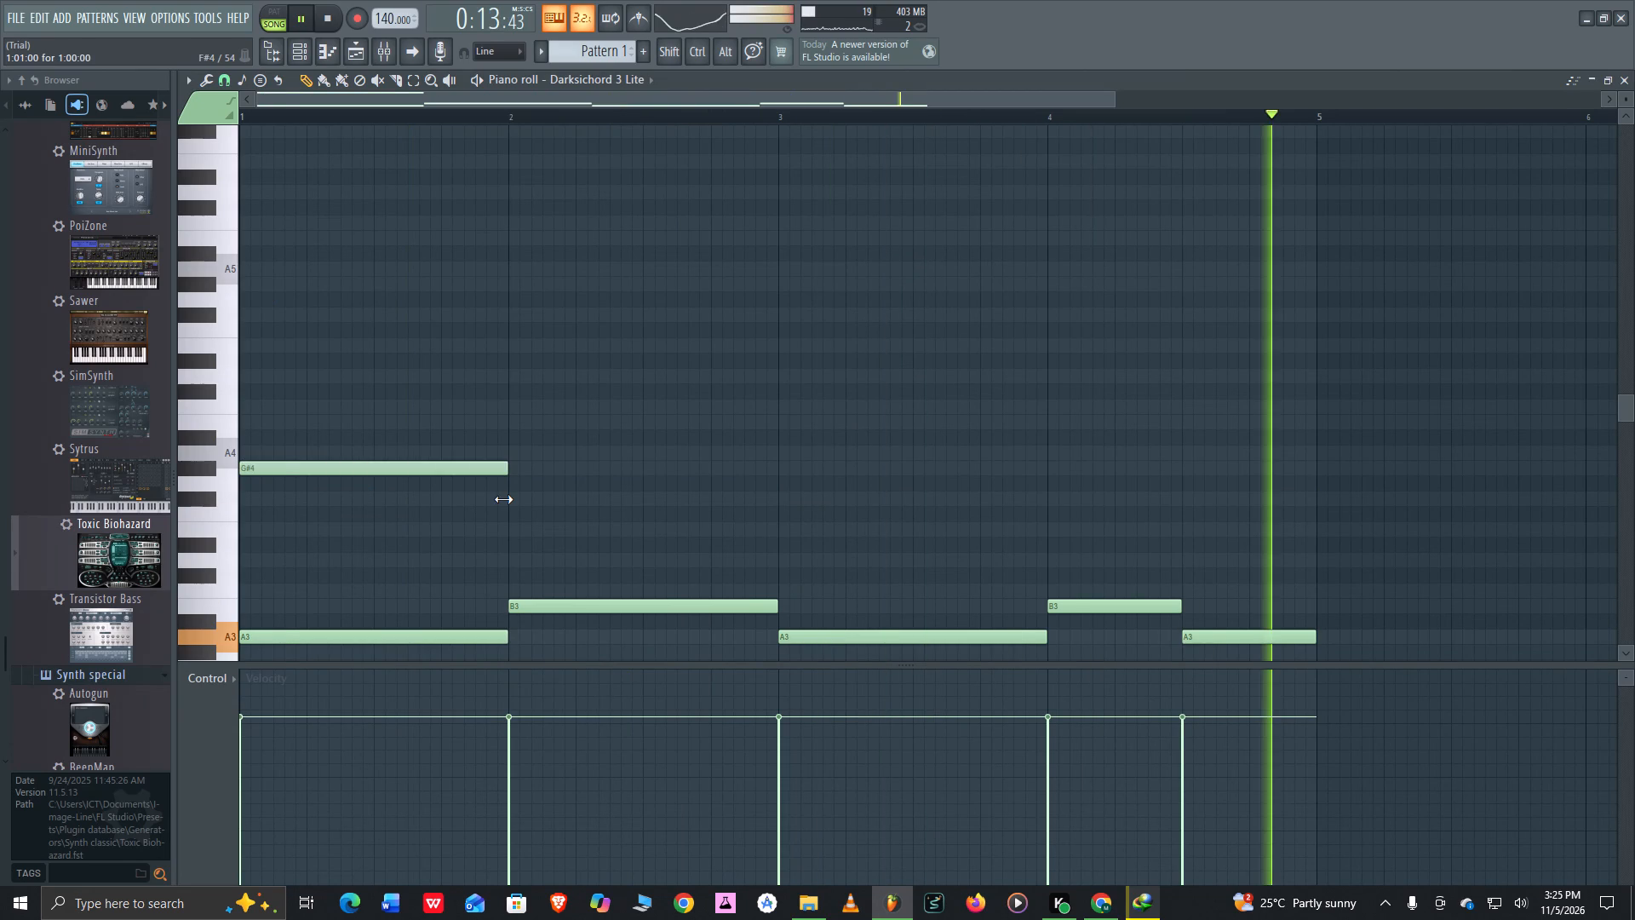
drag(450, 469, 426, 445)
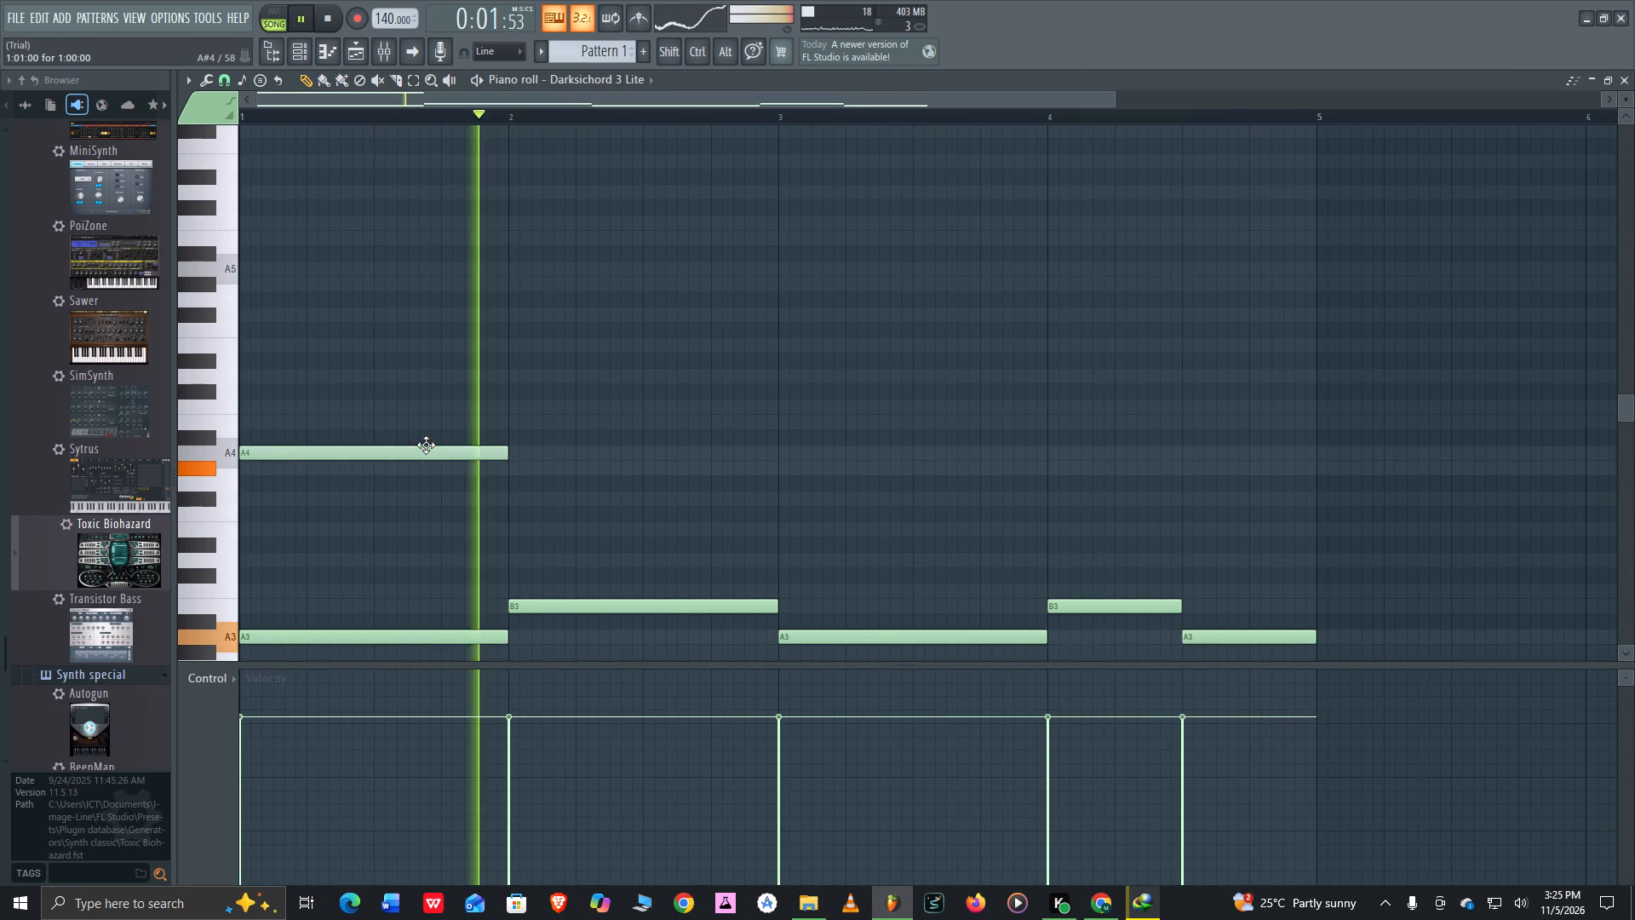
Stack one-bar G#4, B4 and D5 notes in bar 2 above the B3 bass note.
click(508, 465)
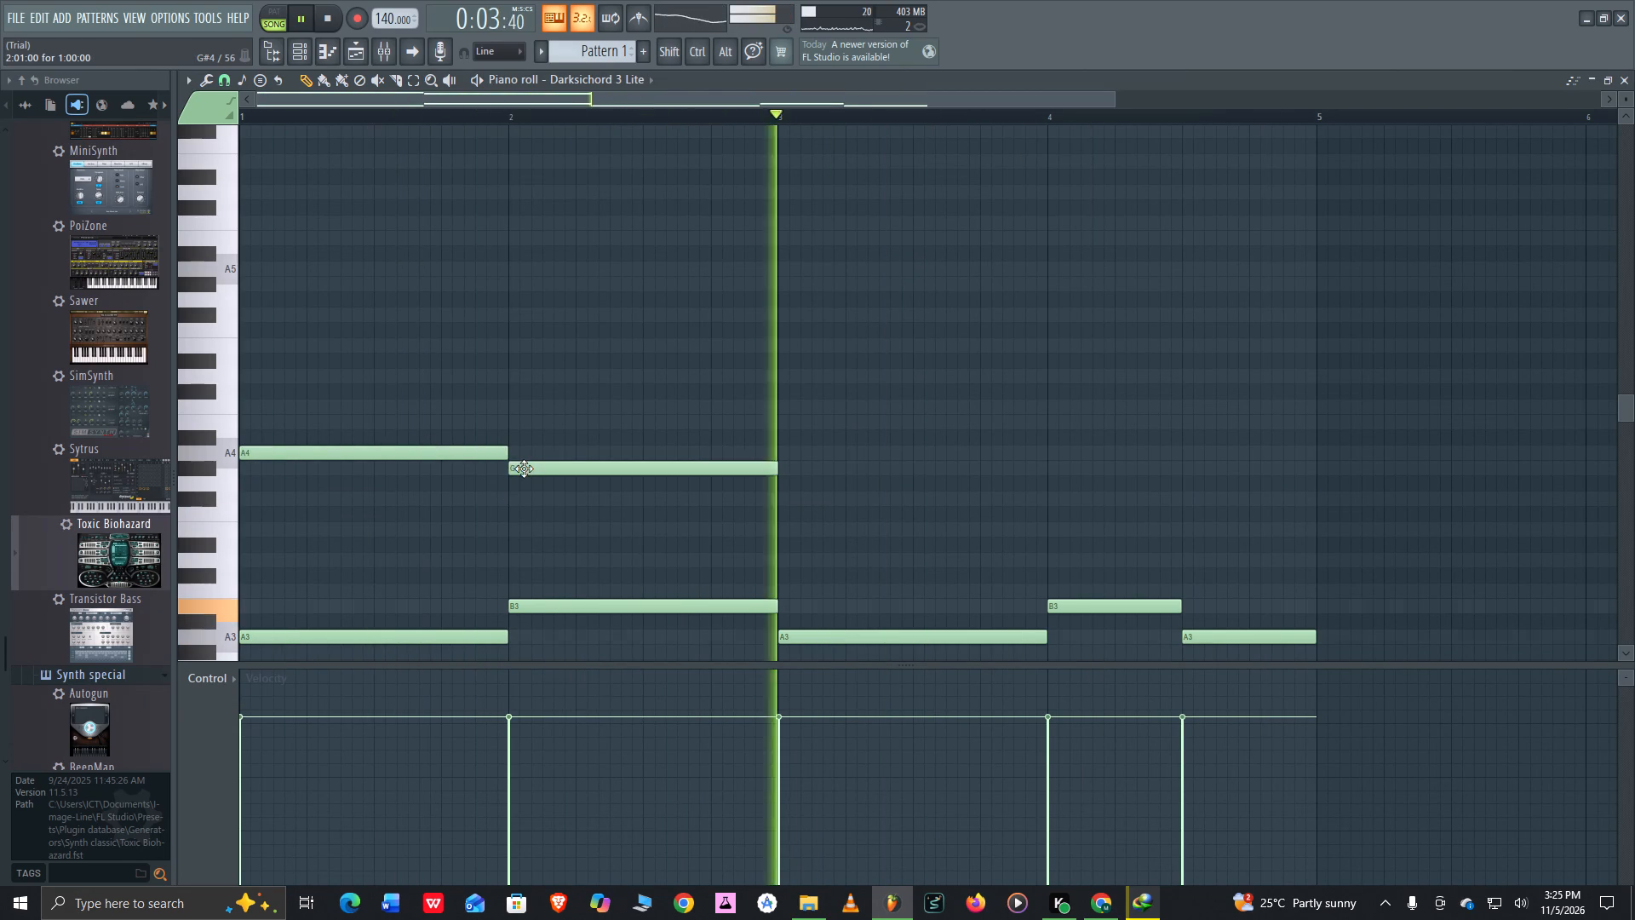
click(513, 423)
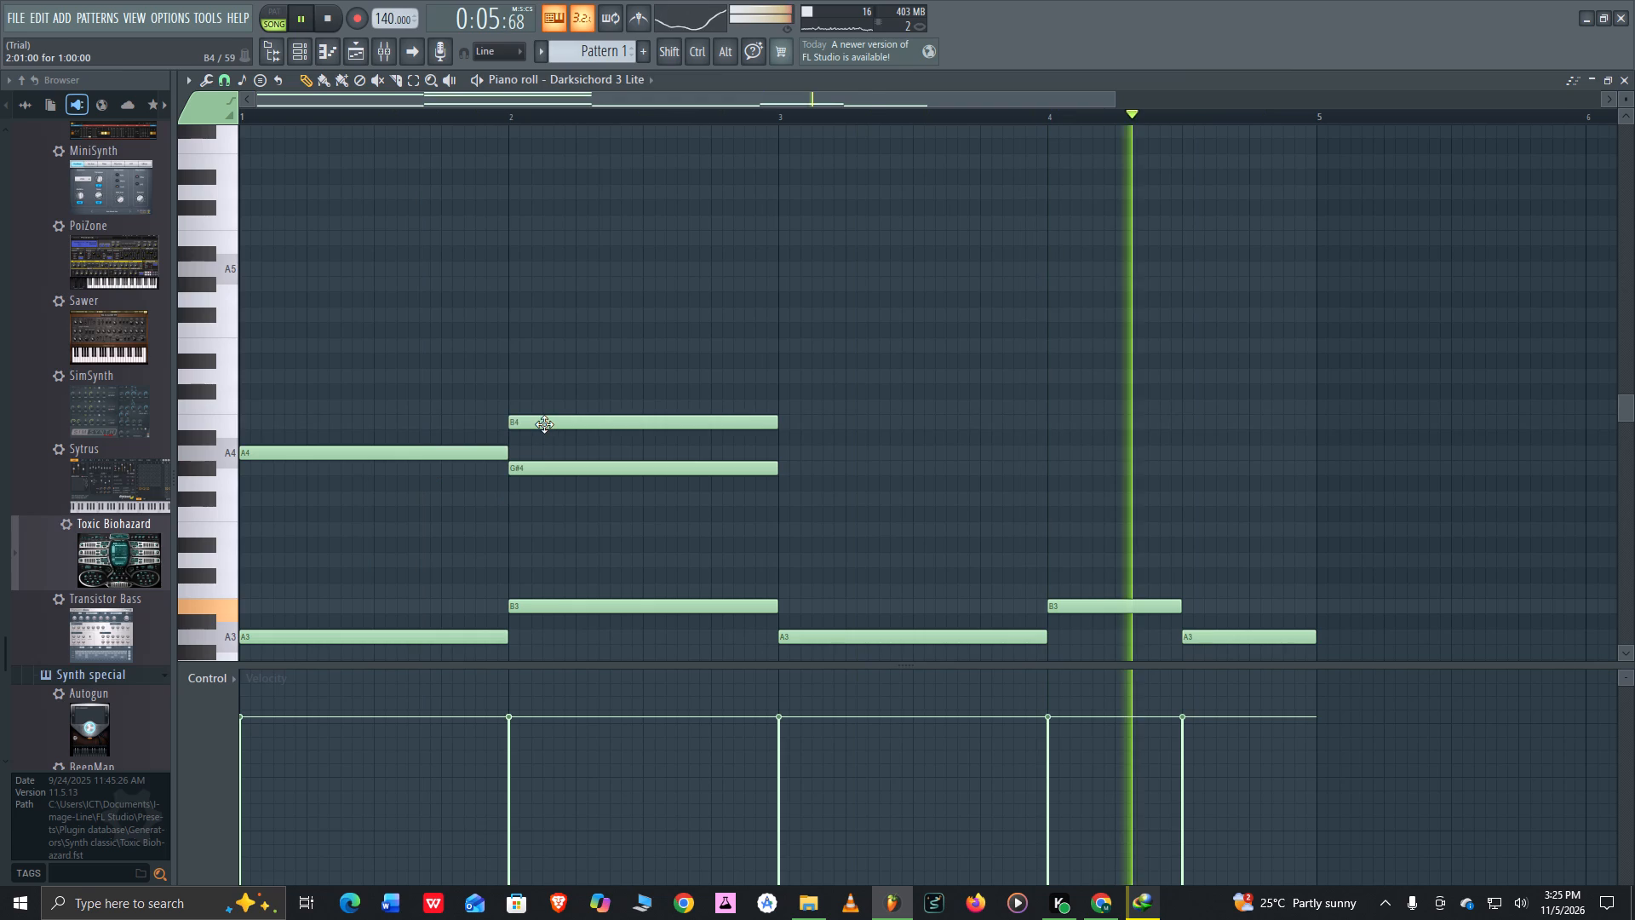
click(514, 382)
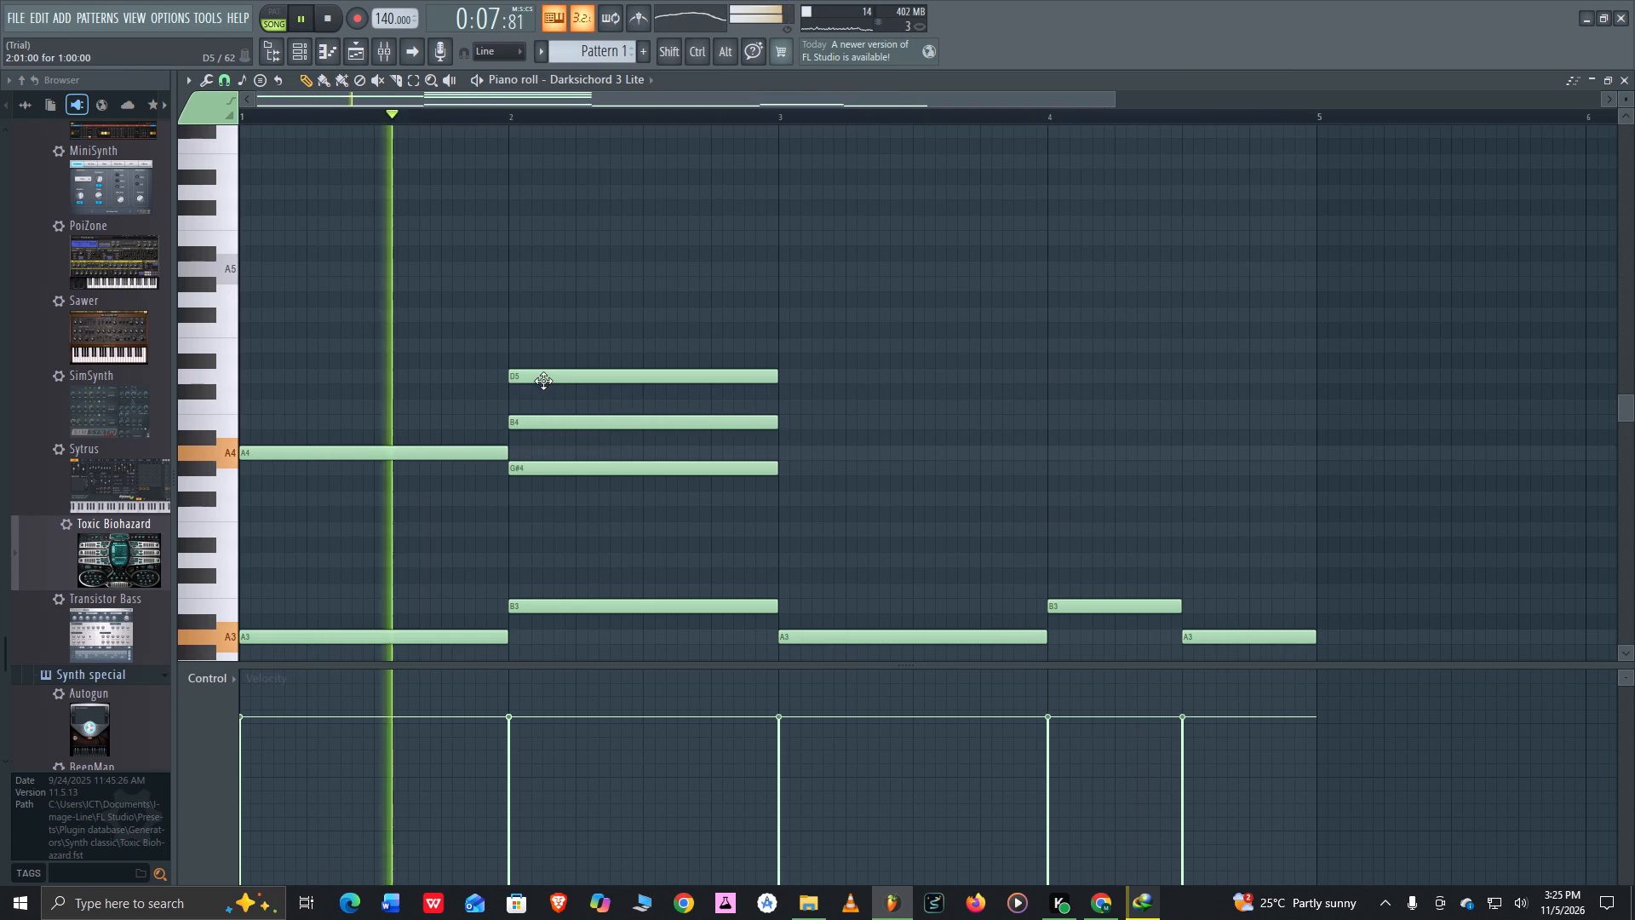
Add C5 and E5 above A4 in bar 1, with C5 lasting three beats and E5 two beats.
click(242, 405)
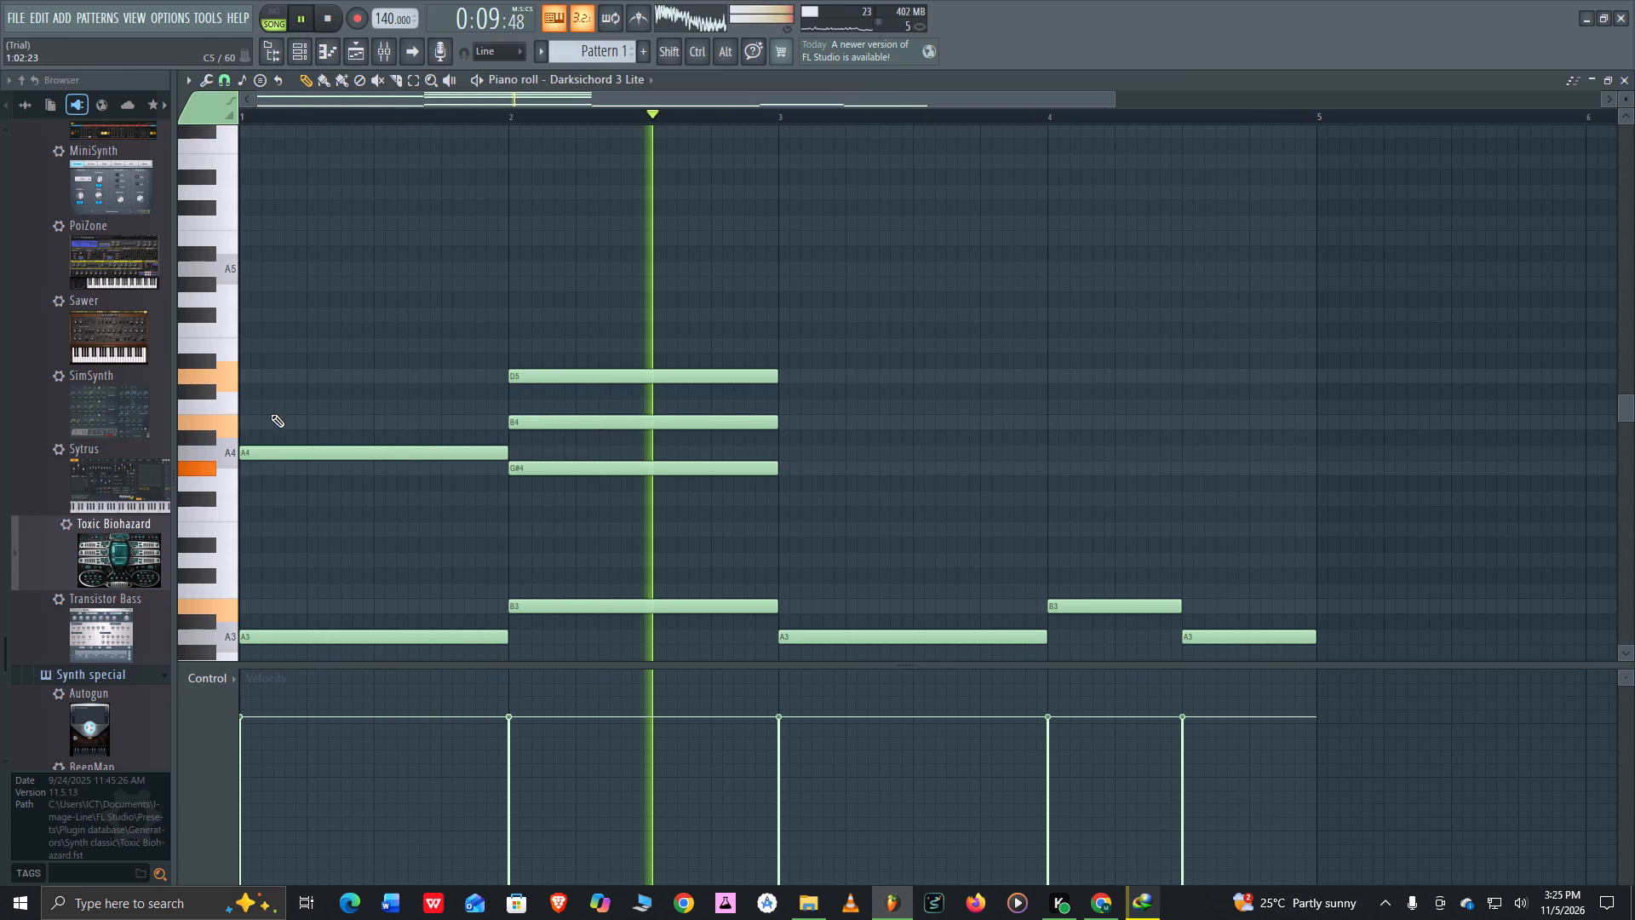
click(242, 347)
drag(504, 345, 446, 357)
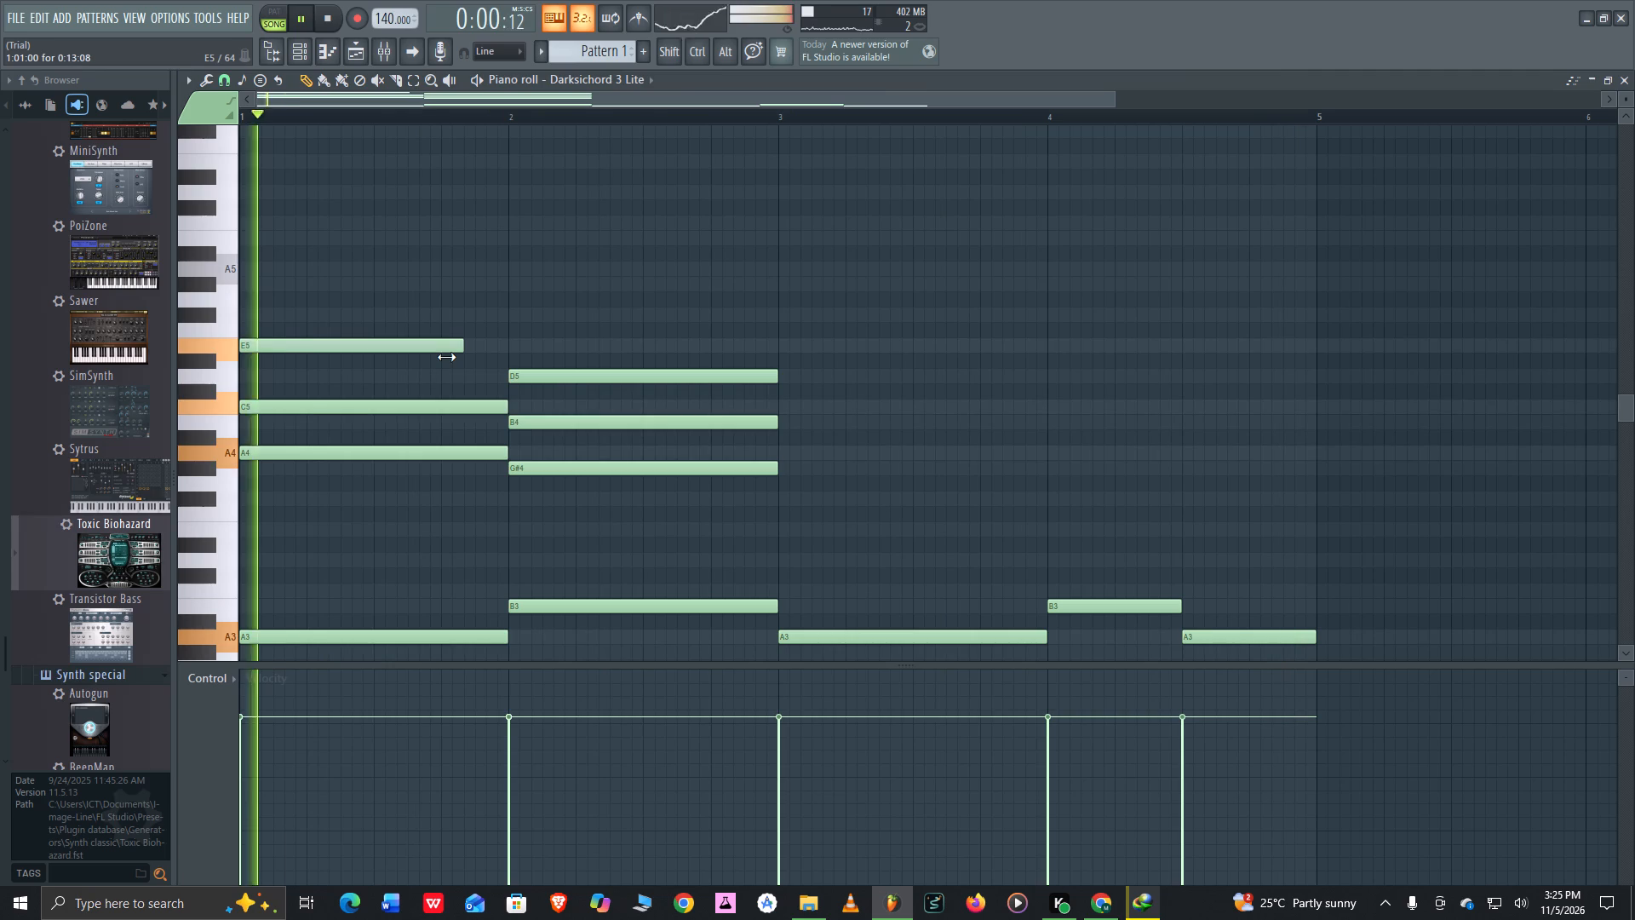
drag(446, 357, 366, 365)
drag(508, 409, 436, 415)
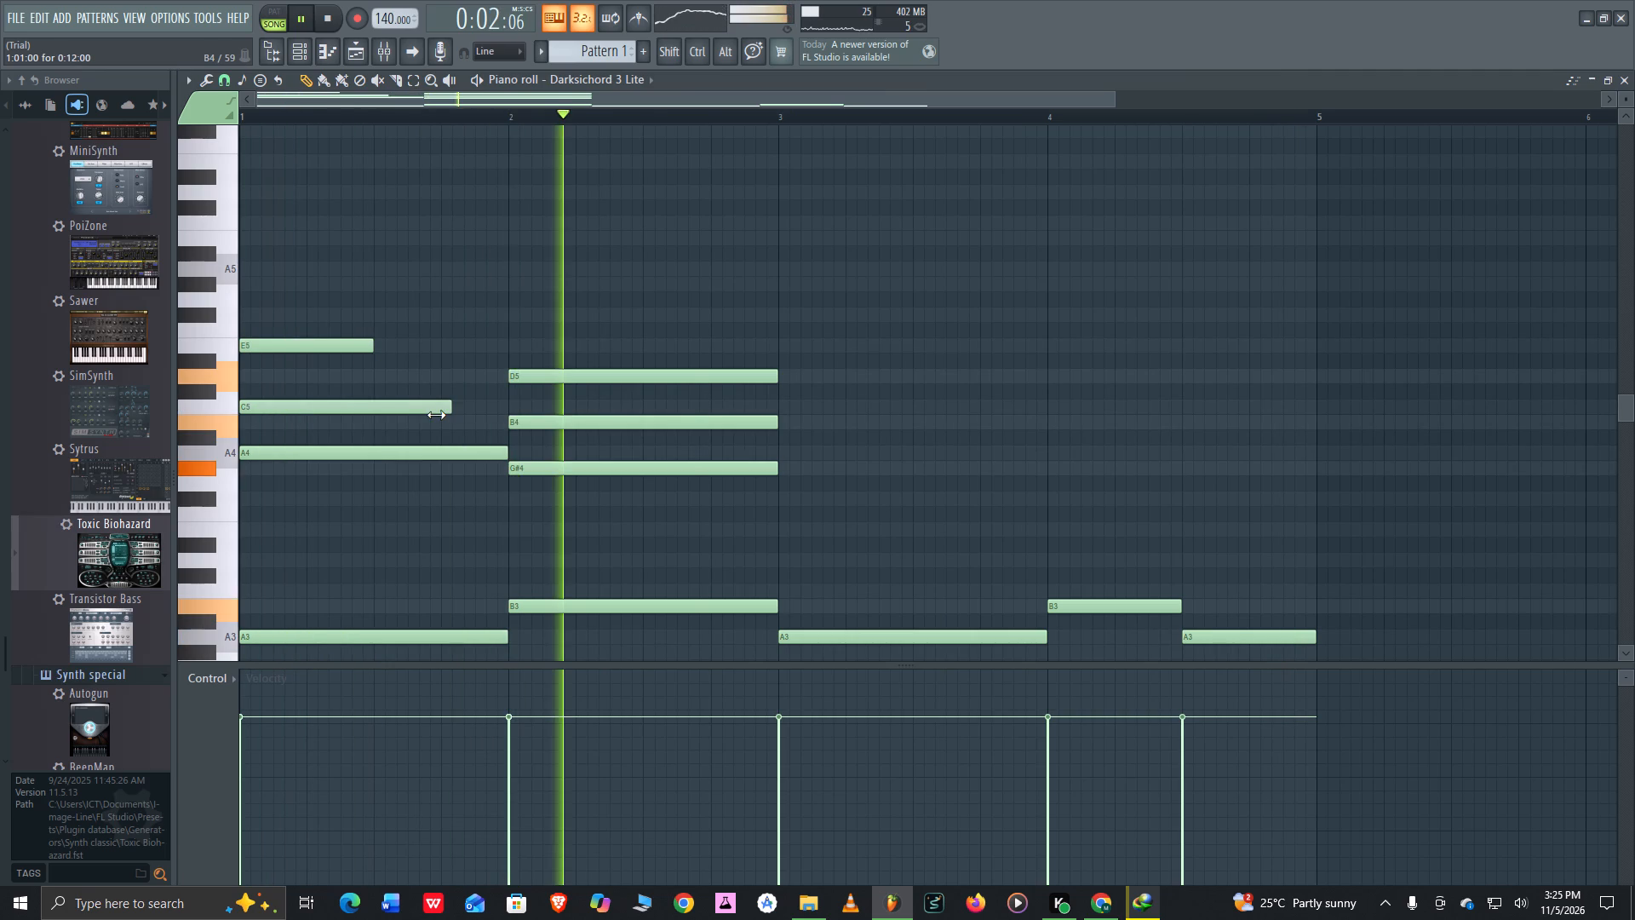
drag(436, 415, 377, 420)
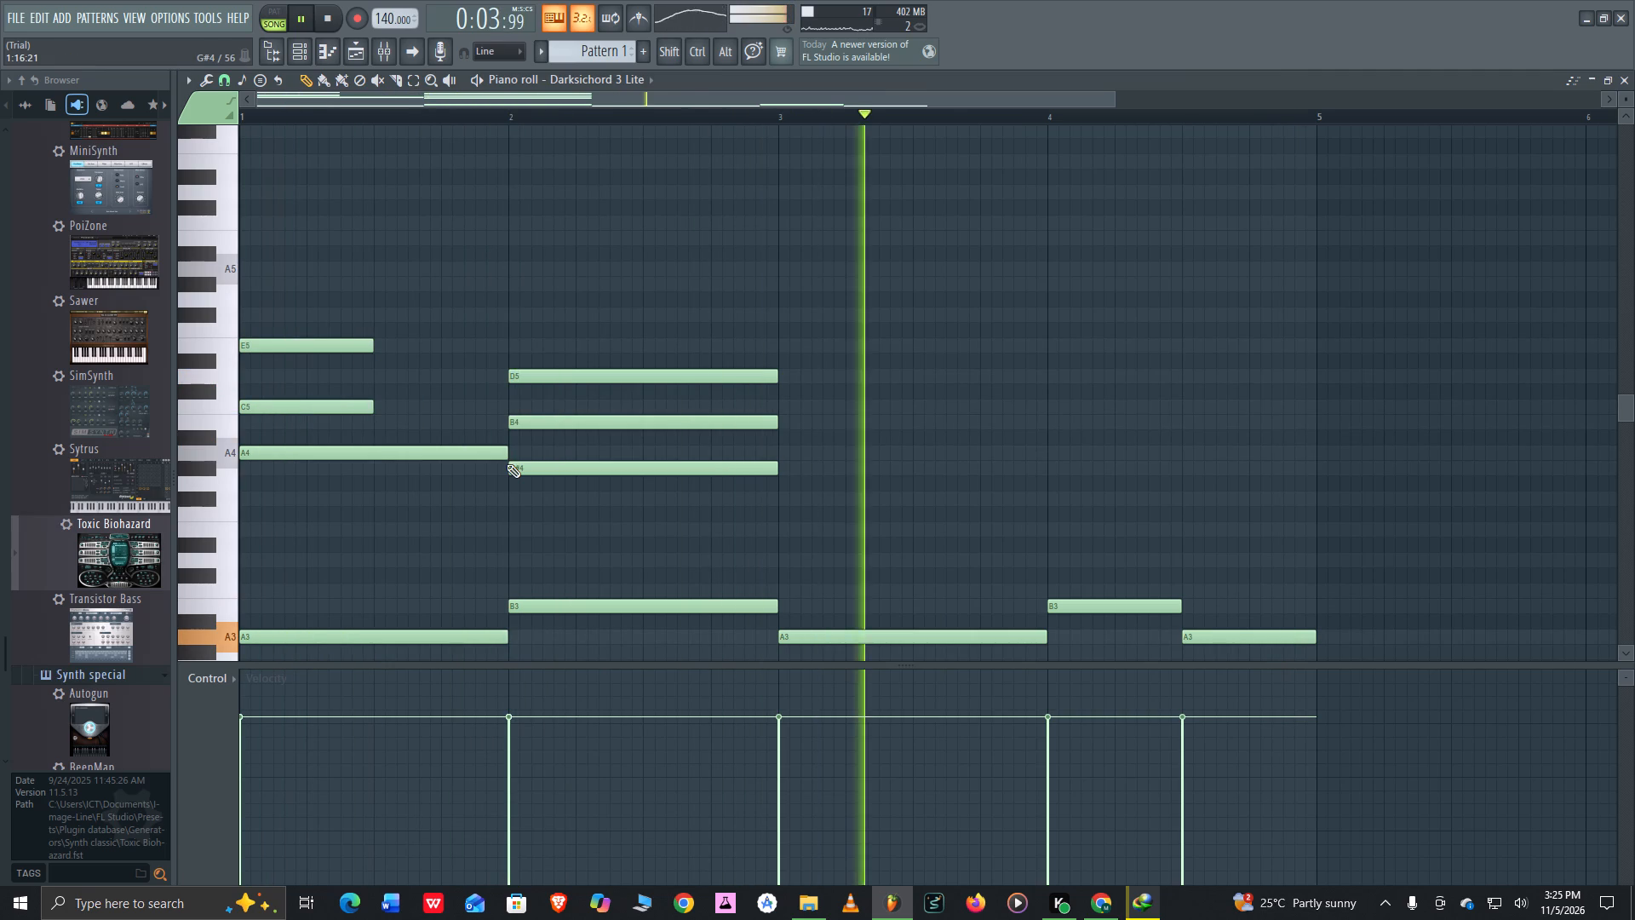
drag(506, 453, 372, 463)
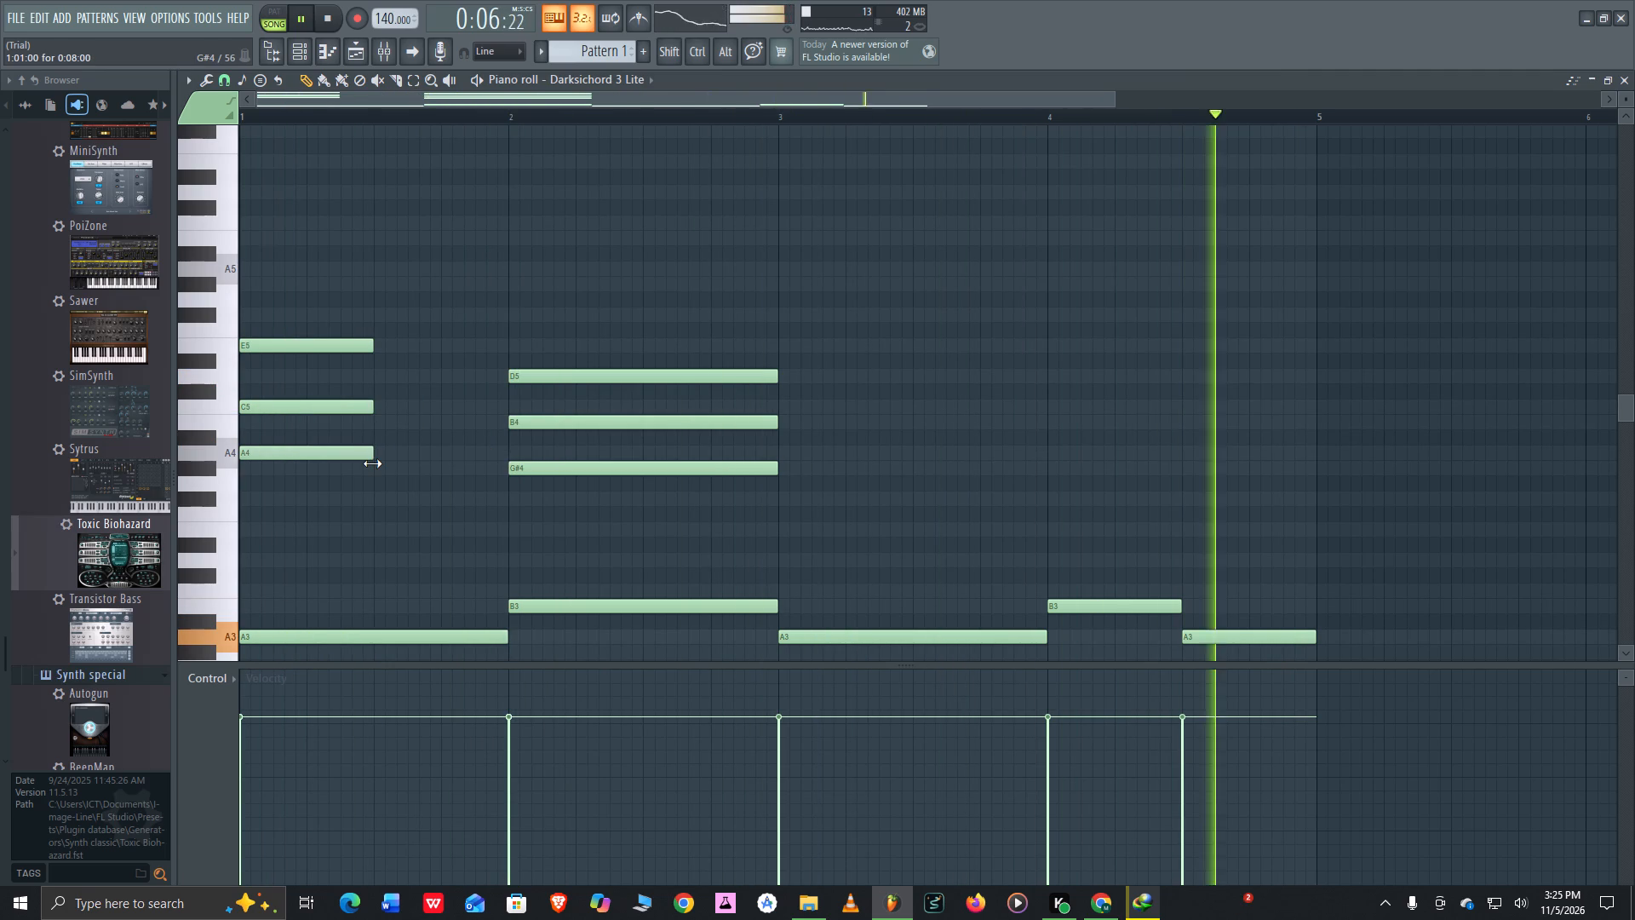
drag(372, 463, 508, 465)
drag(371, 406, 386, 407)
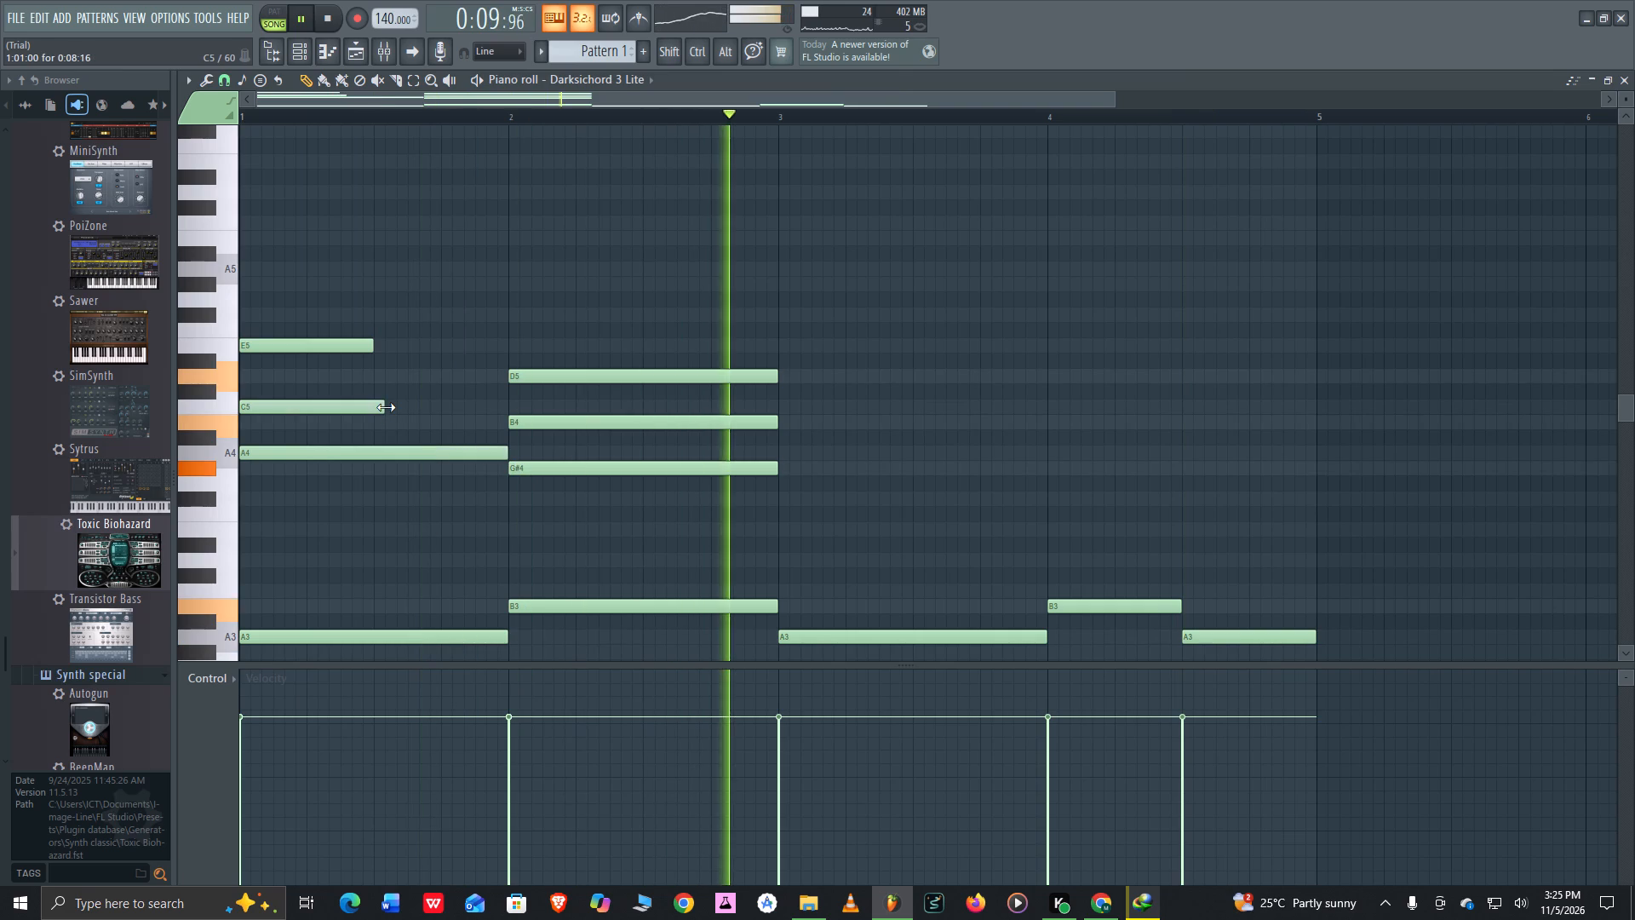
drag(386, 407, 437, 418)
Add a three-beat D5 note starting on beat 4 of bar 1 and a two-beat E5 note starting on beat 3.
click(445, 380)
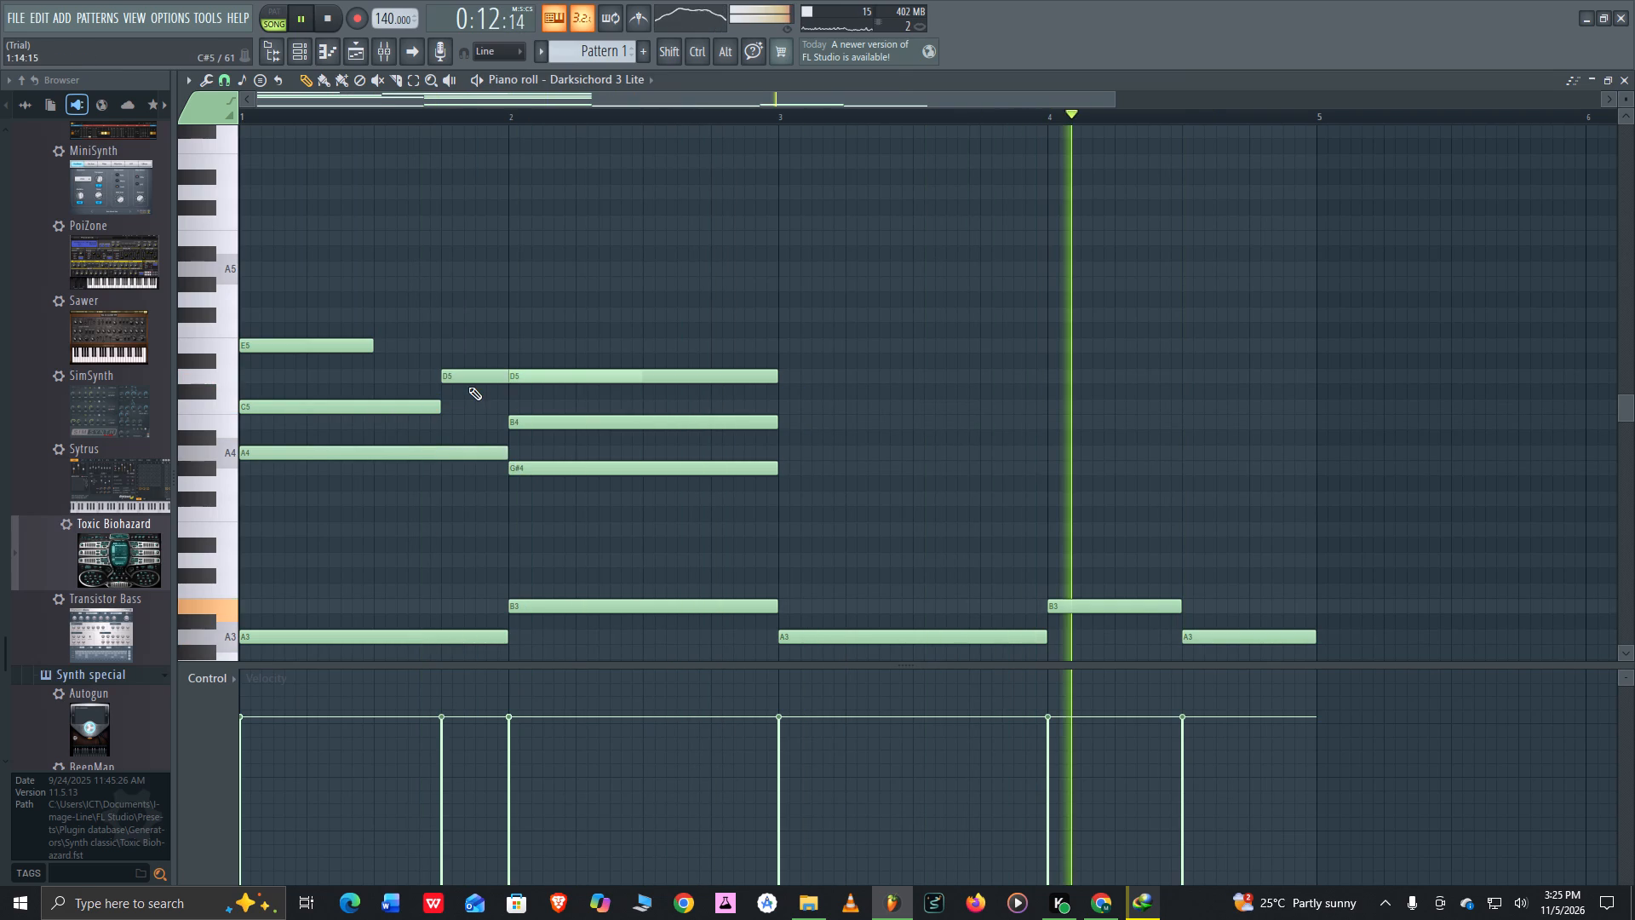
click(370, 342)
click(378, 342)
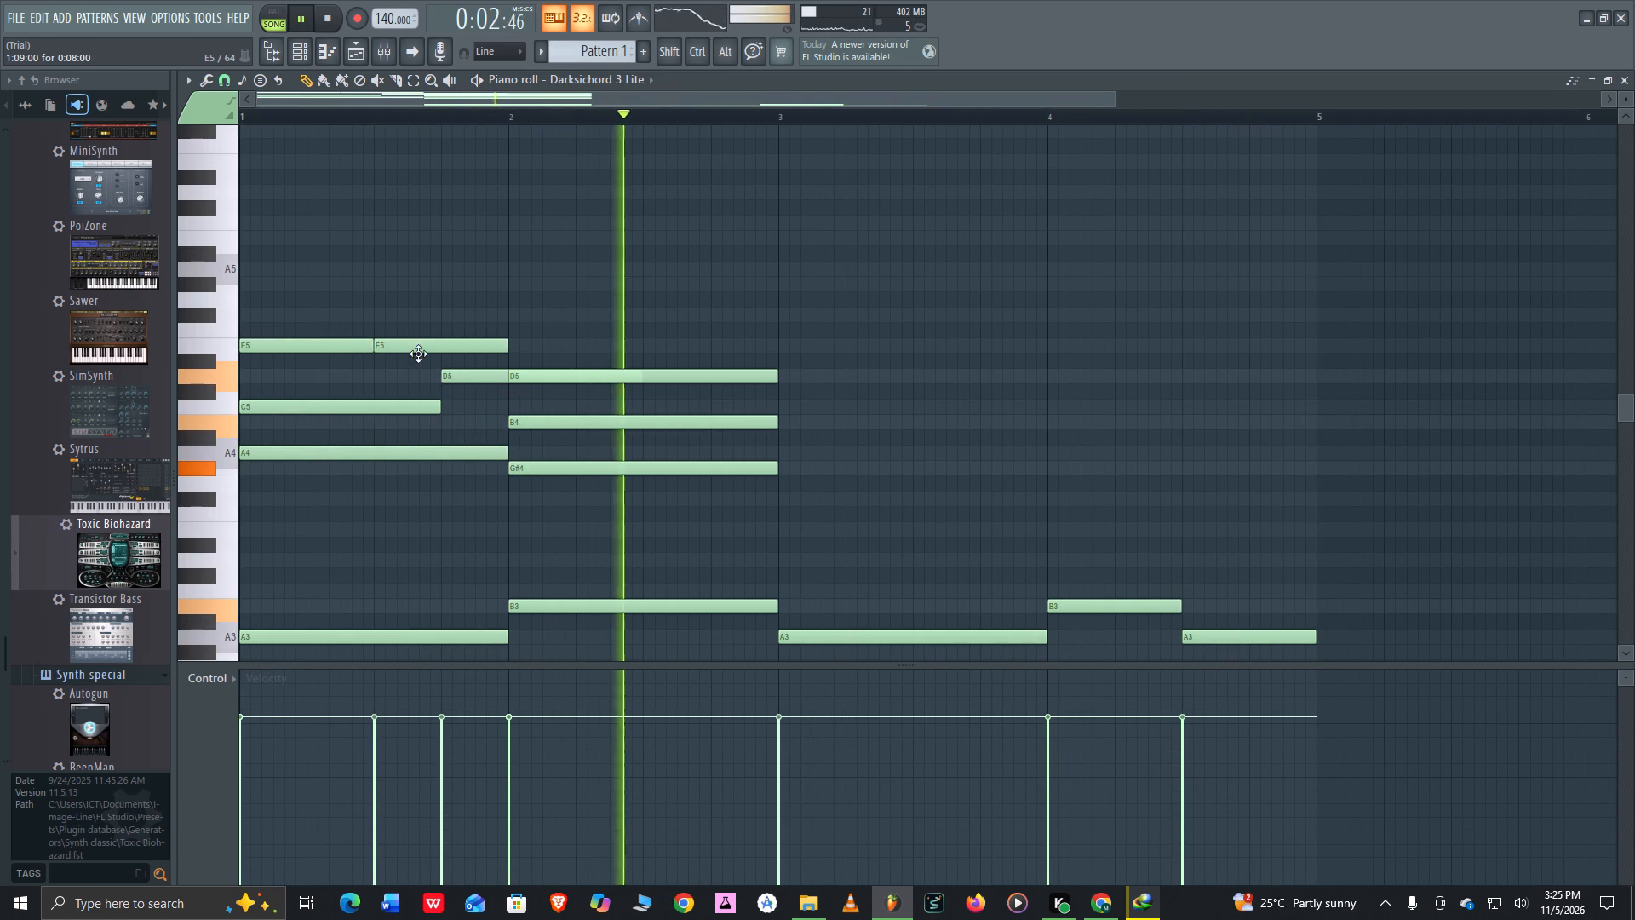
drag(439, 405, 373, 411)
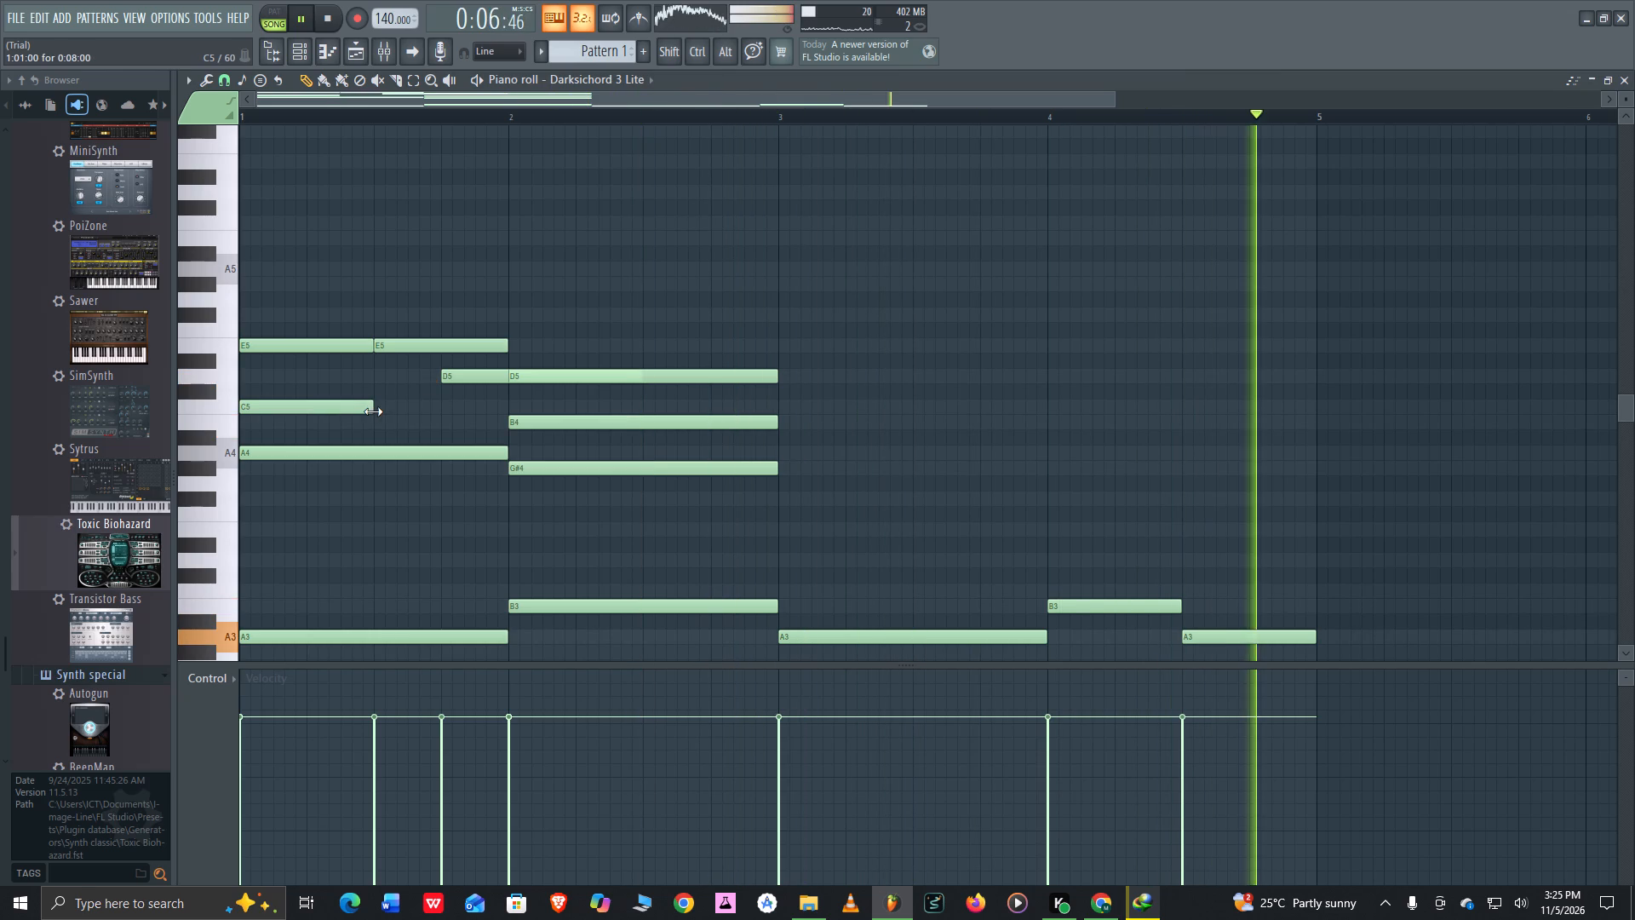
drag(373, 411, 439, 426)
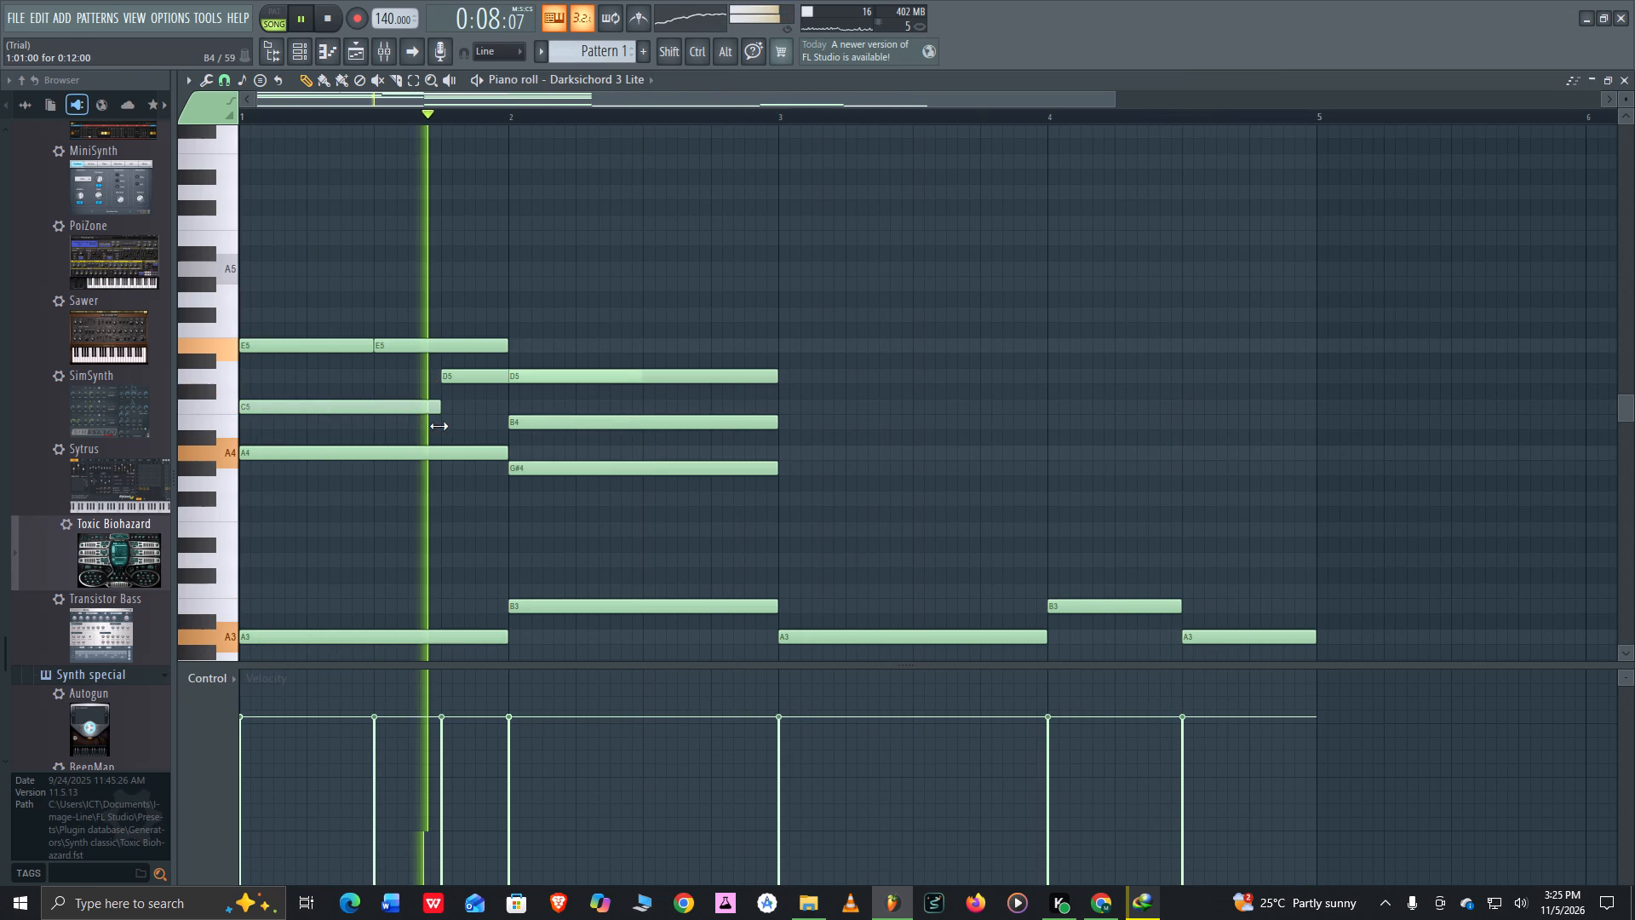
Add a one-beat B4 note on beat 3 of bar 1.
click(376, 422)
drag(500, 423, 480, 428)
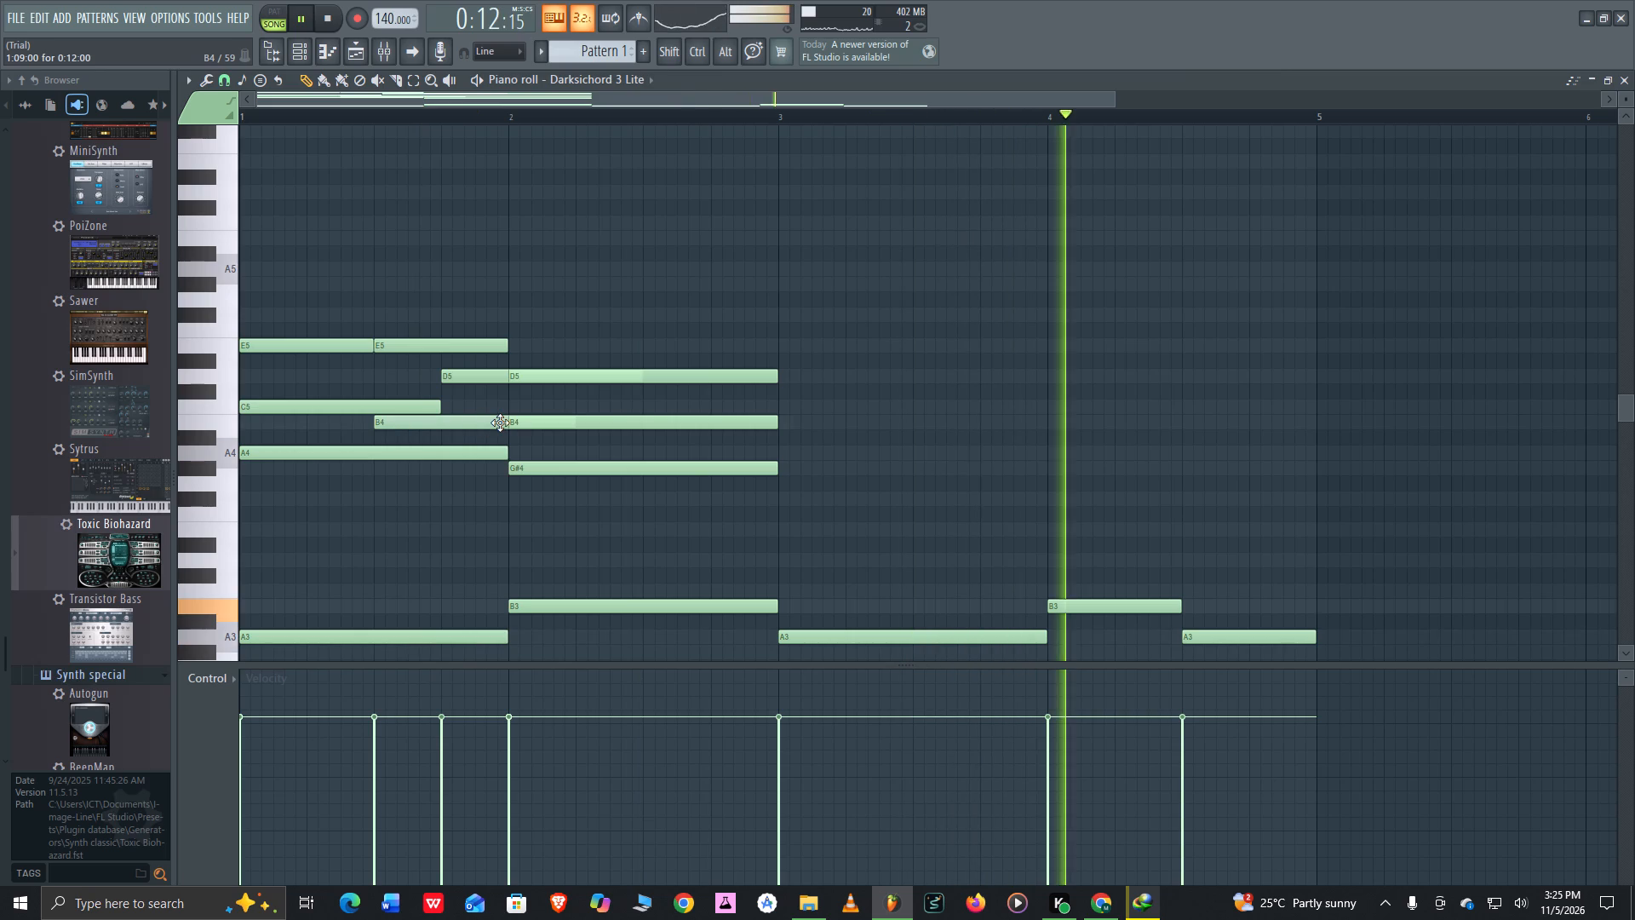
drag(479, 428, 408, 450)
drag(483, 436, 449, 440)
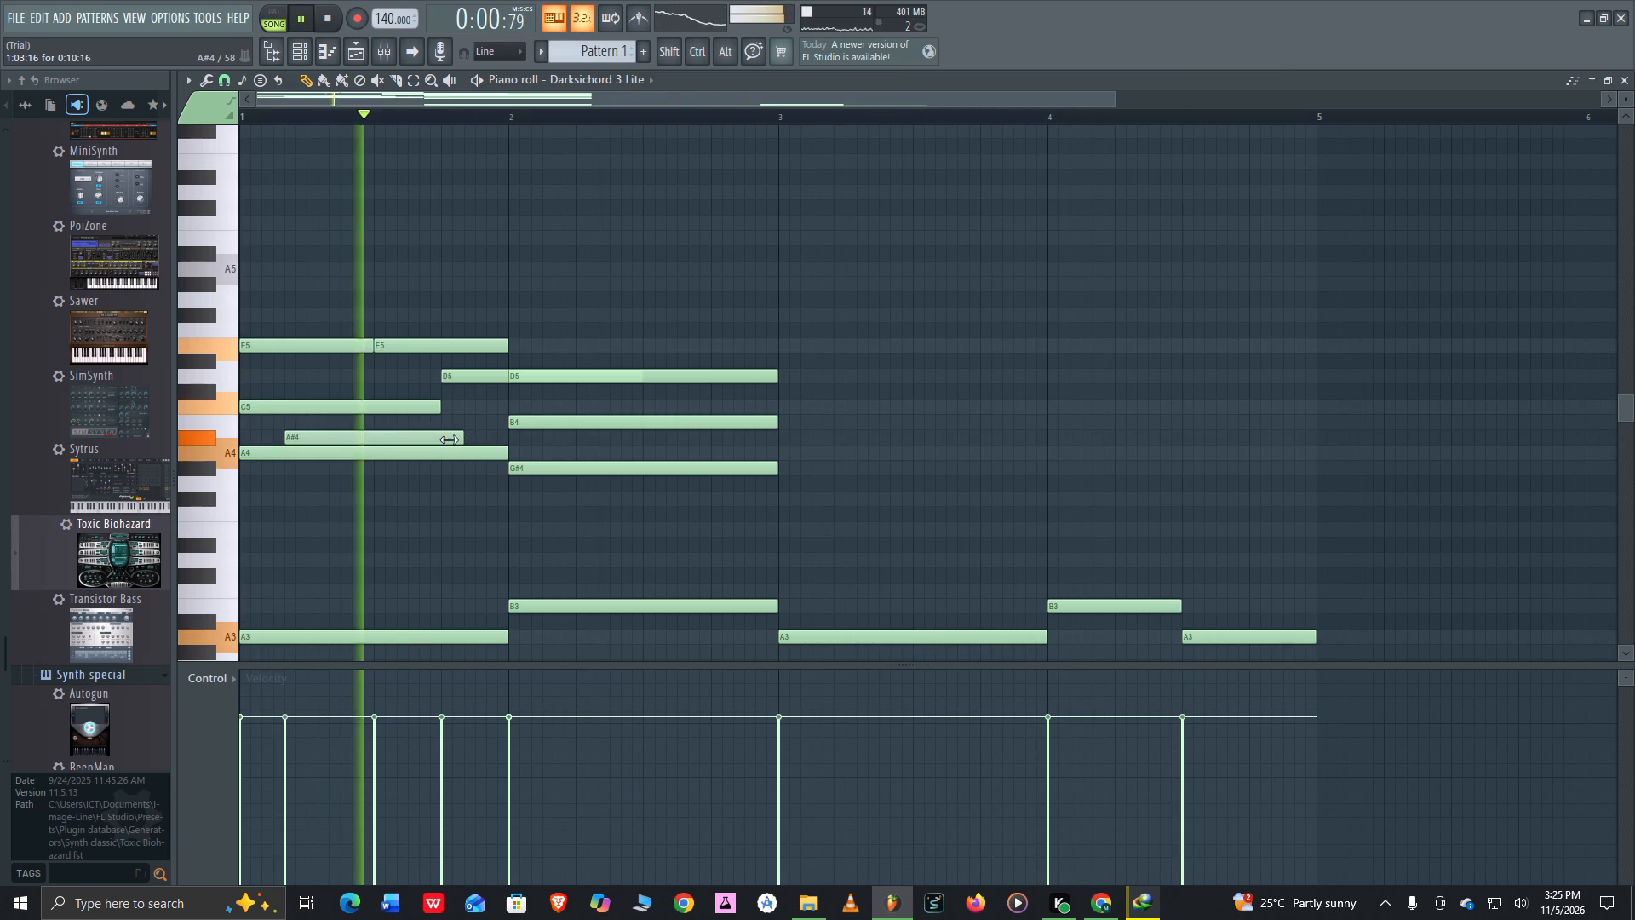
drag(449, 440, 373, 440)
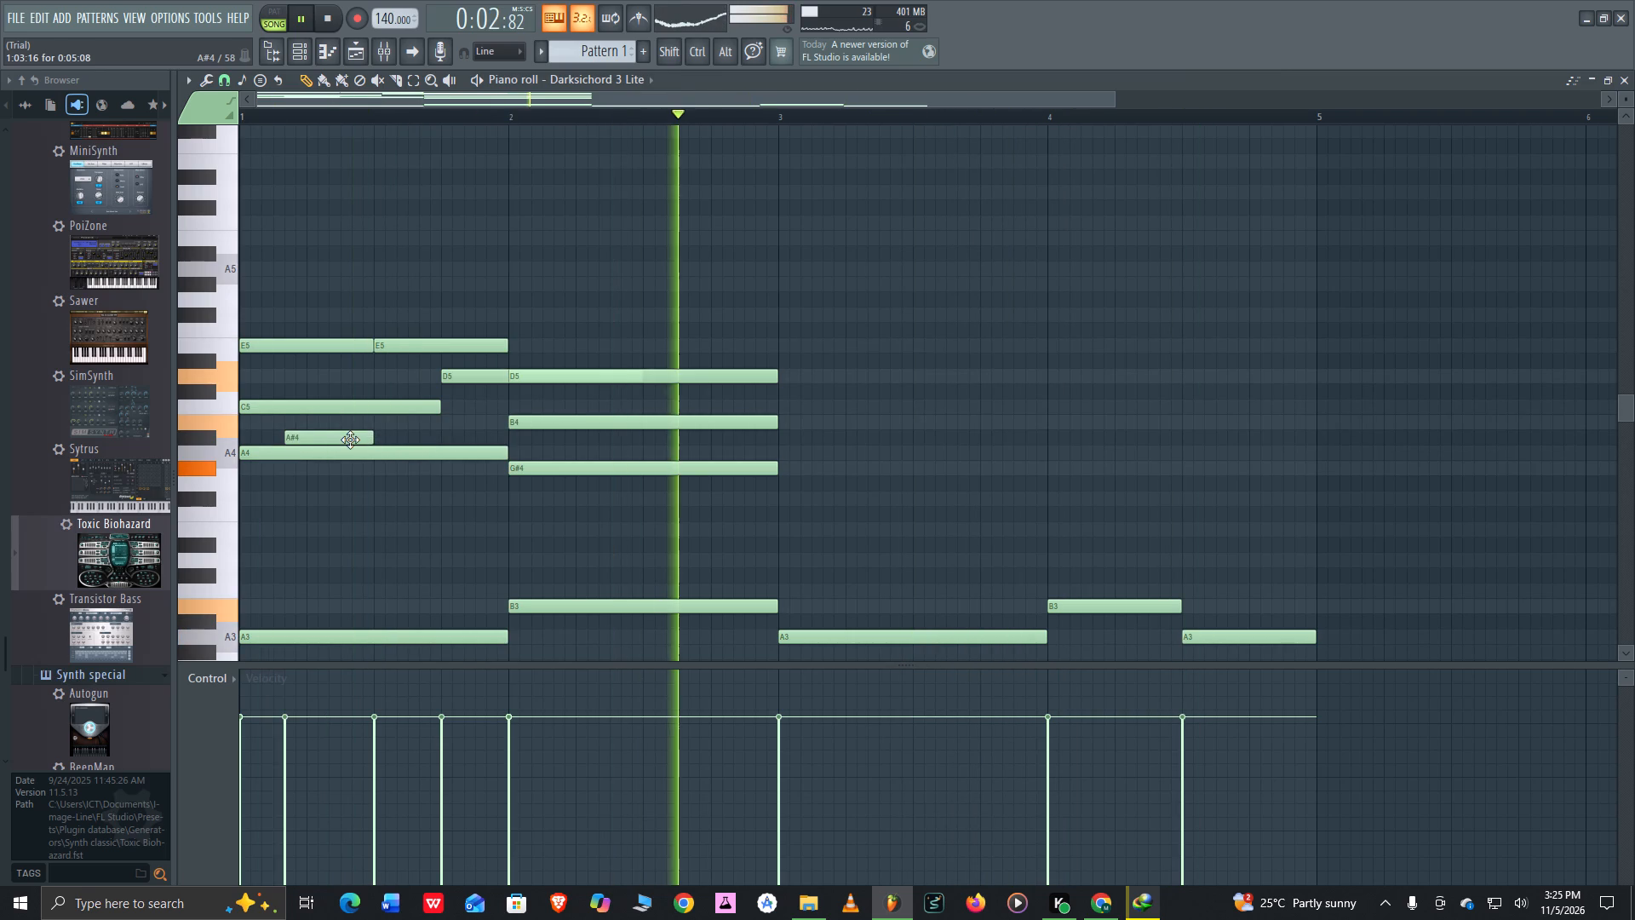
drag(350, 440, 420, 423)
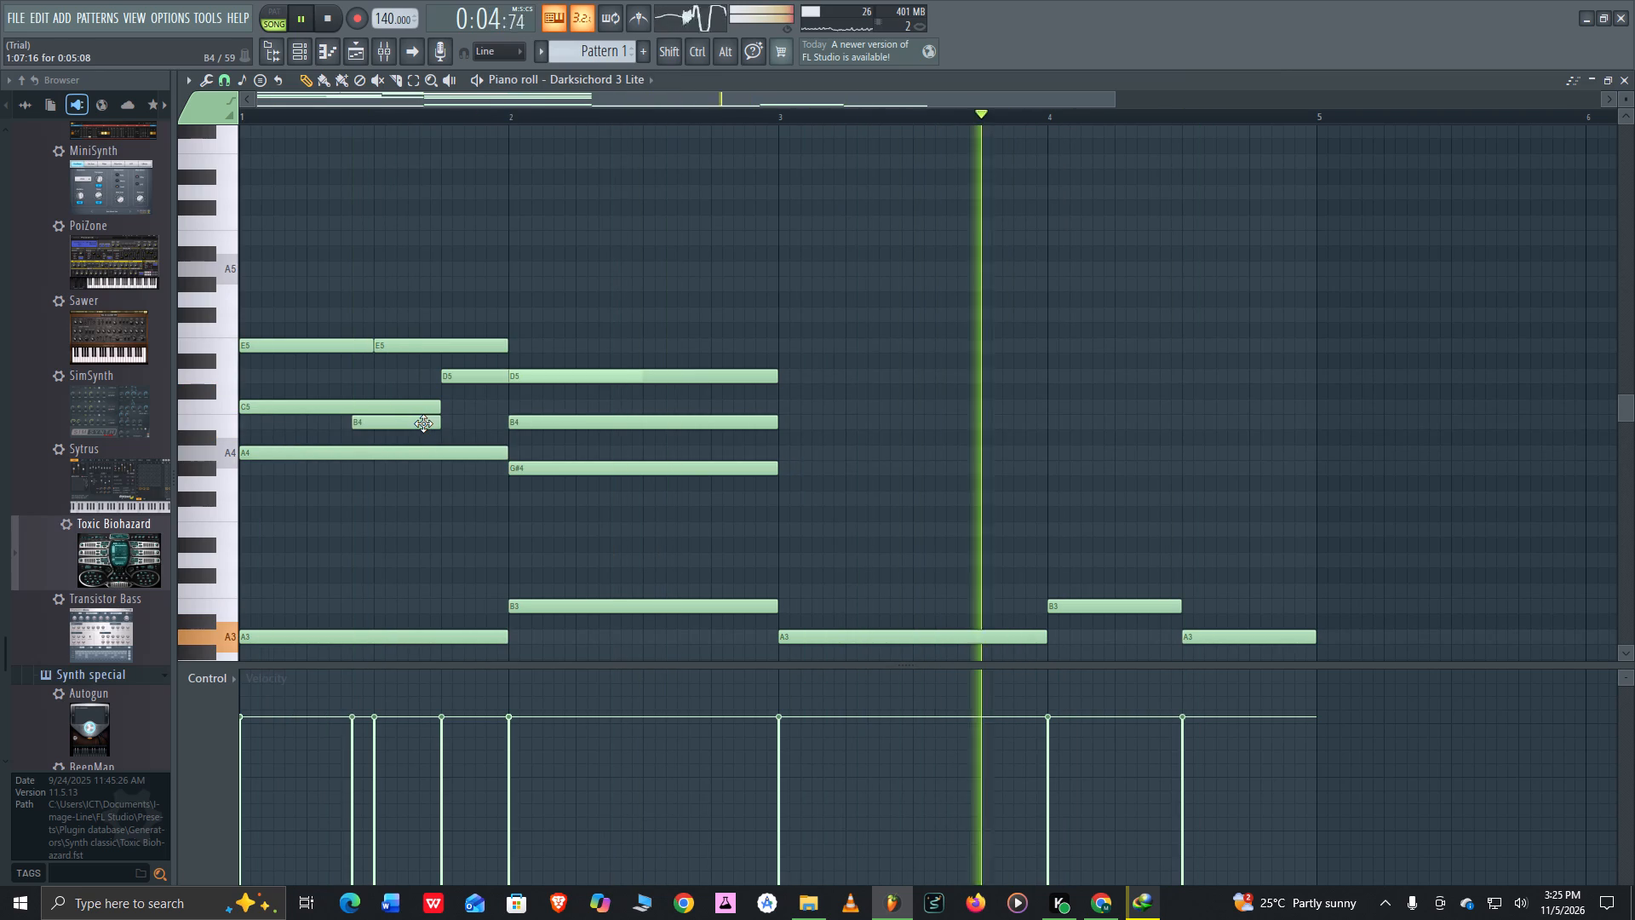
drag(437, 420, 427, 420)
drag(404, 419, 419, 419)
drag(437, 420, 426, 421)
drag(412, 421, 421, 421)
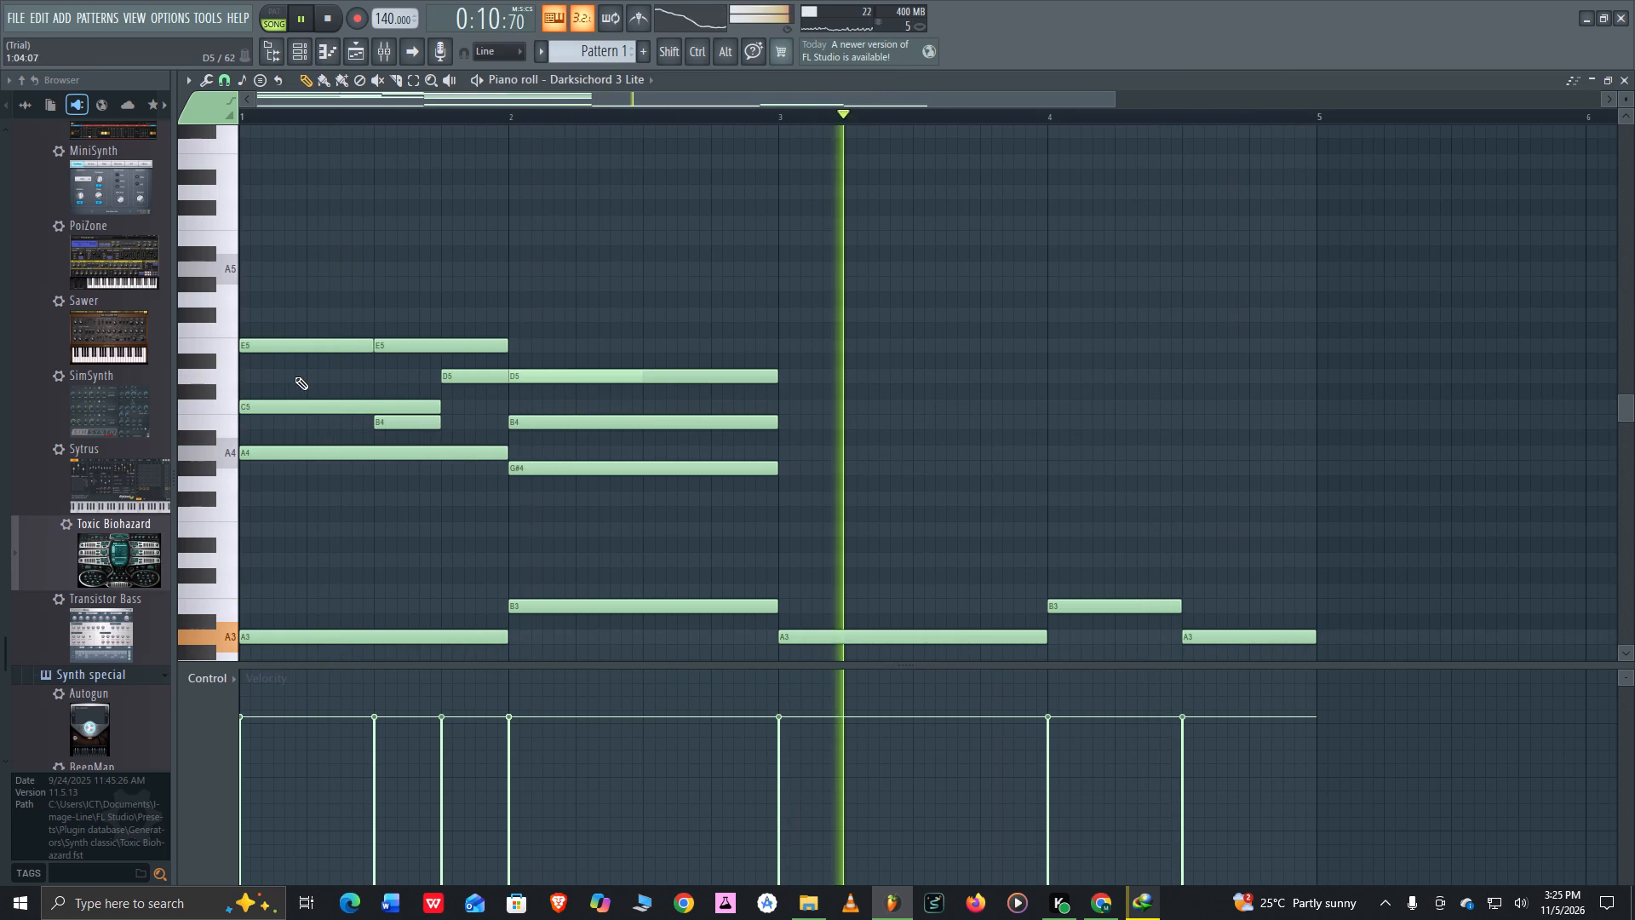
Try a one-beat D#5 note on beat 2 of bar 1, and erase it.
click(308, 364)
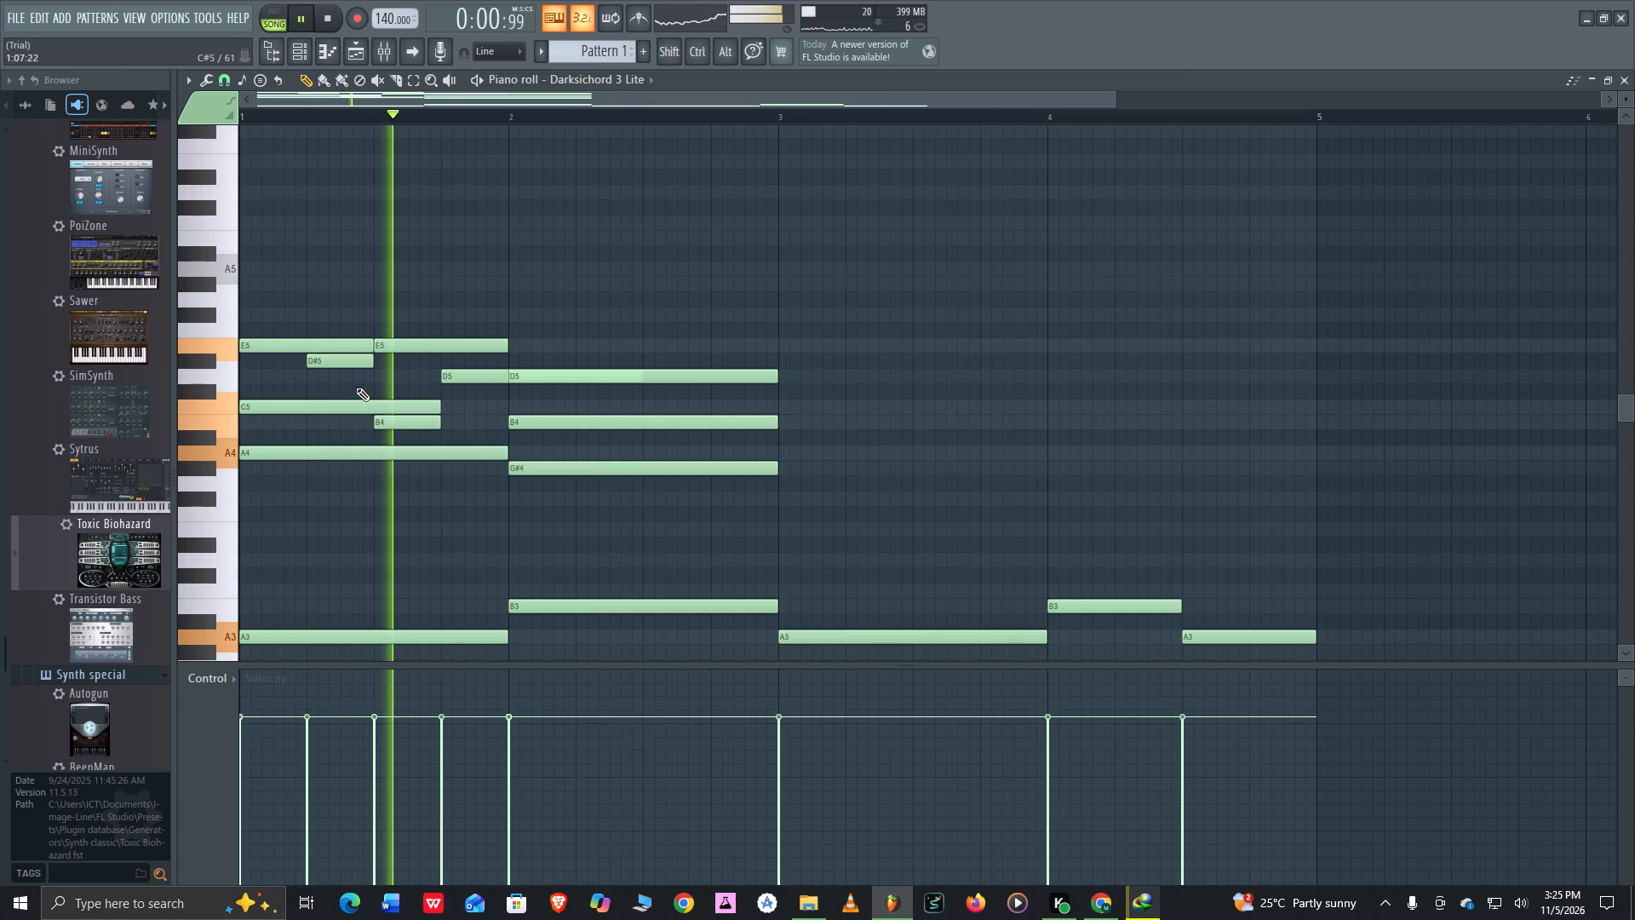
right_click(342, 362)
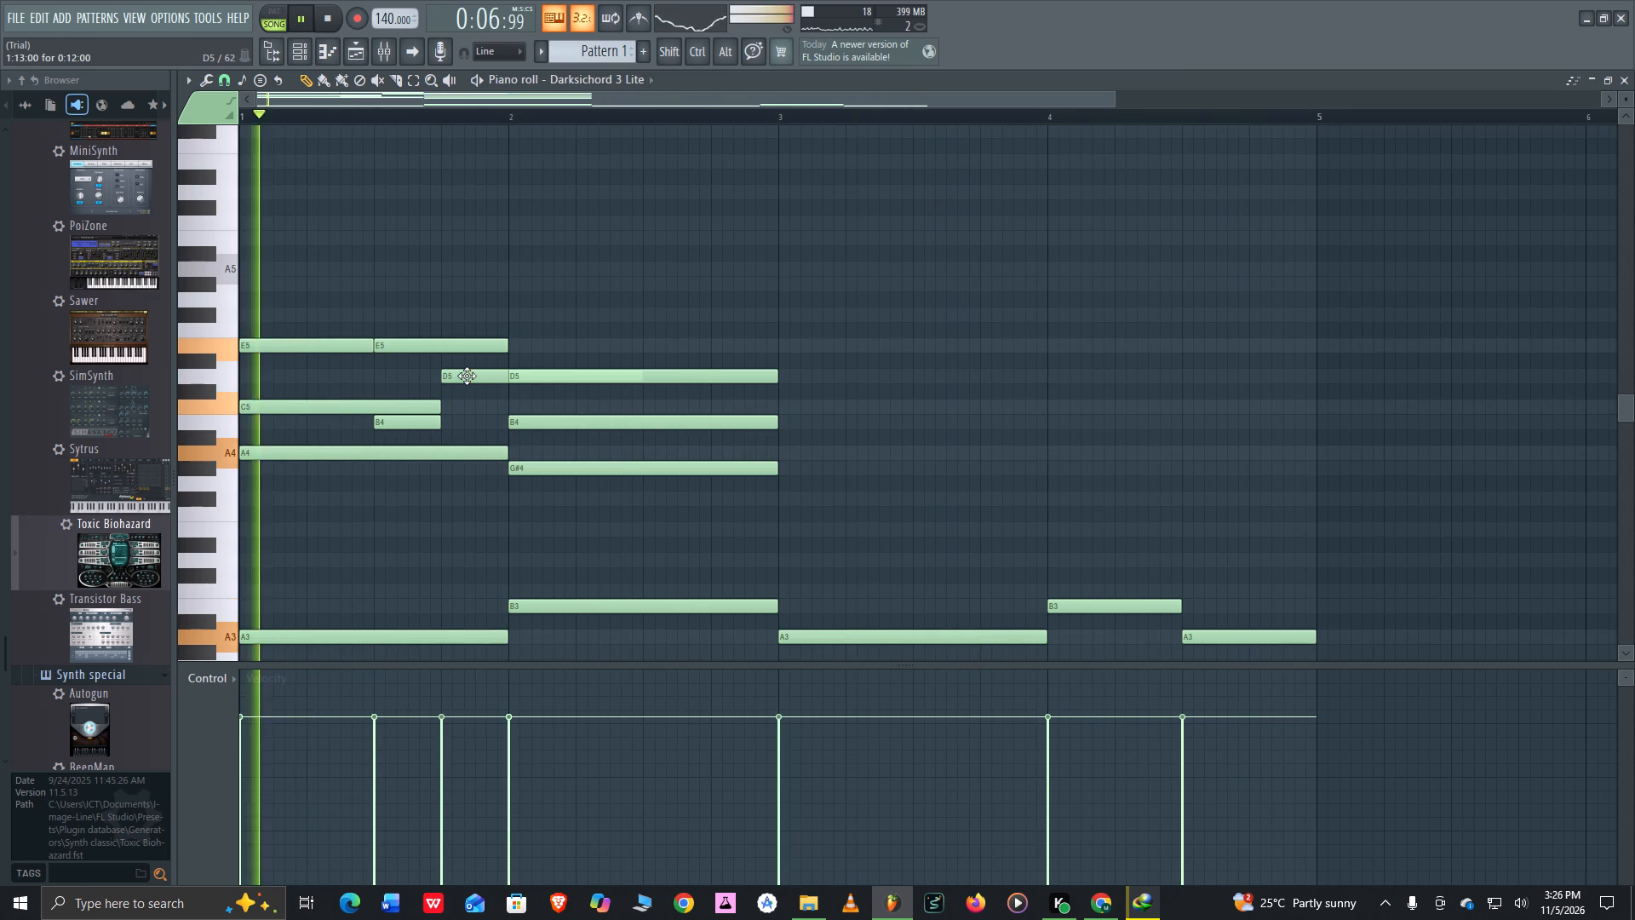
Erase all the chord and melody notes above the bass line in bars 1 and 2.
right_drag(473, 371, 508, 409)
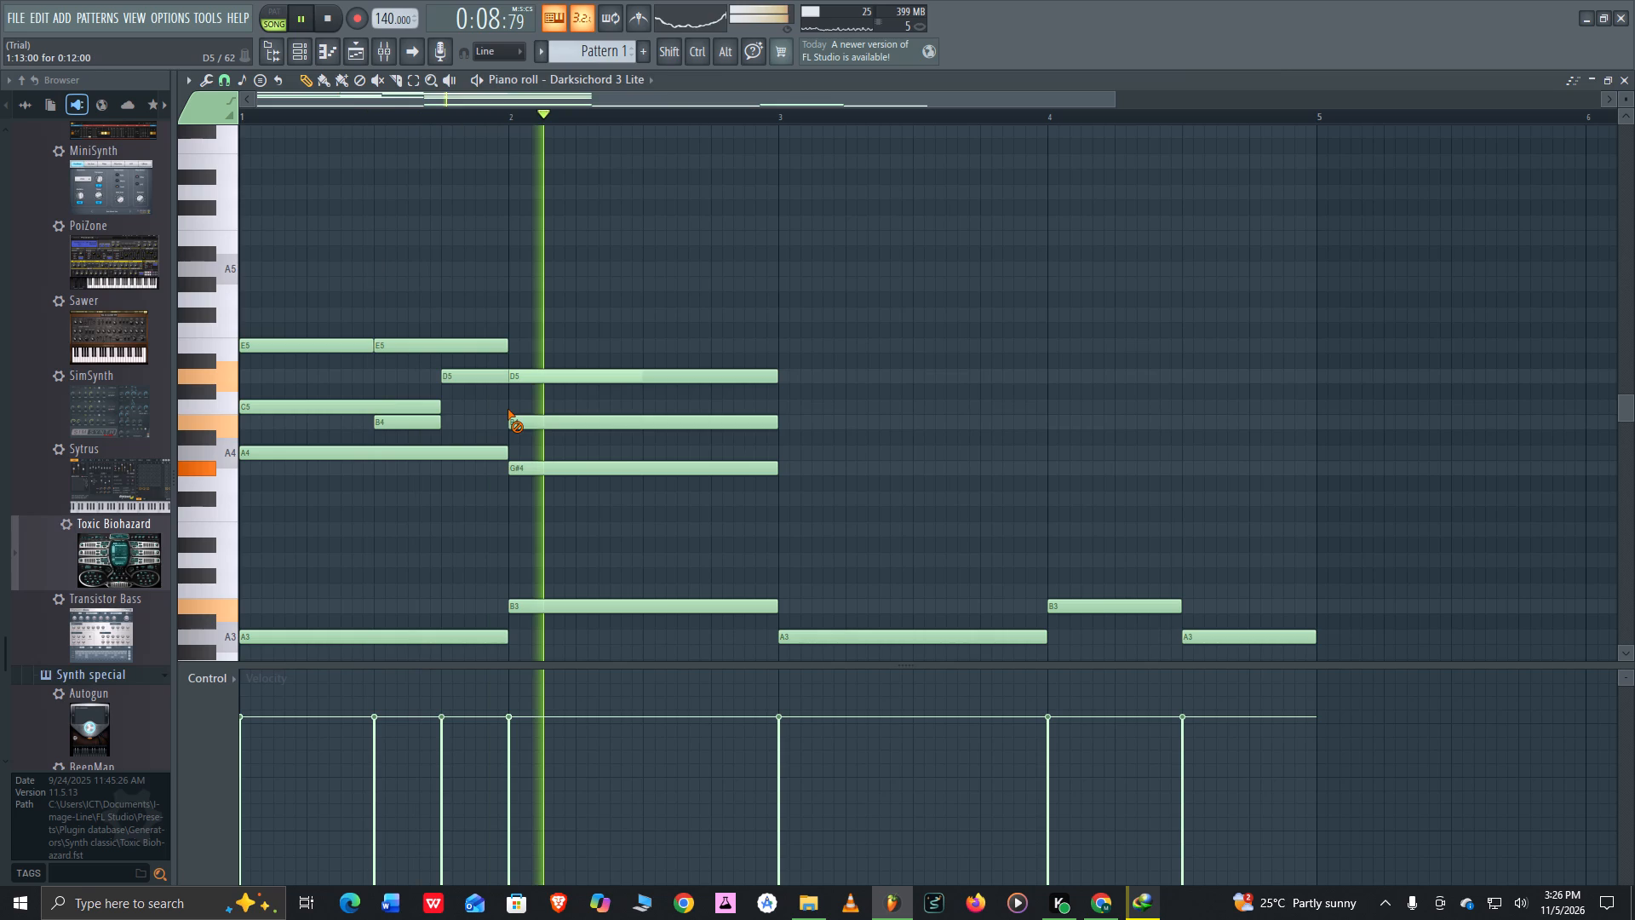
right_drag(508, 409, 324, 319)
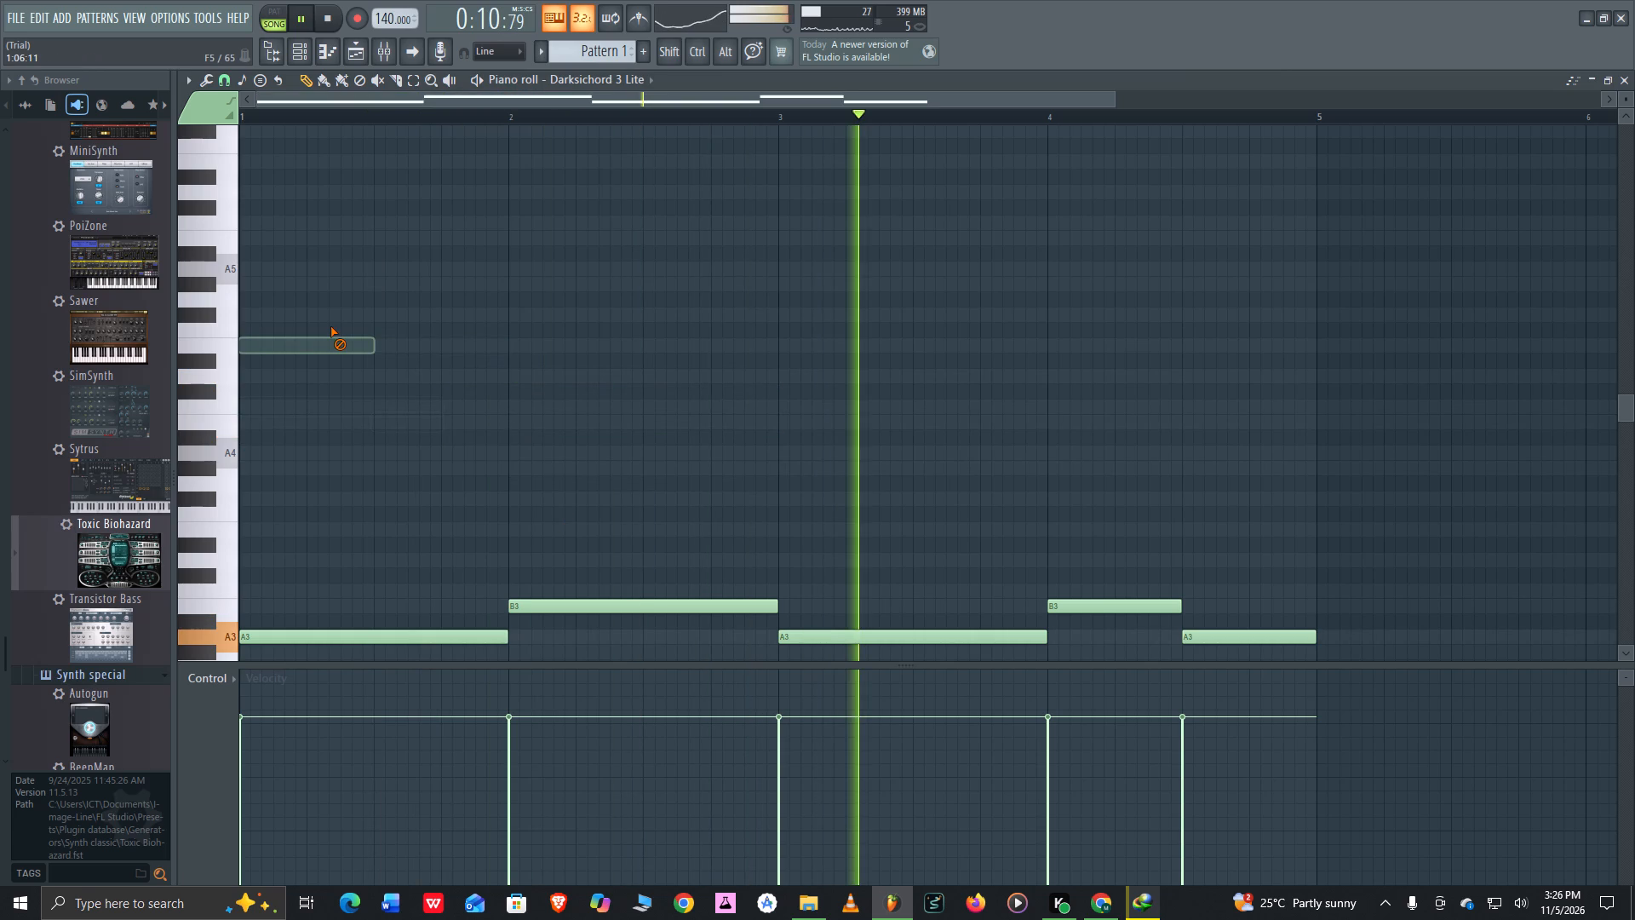
Add an A4 note spanning the whole of bar 1 above the A3 bass note.
click(244, 448)
drag(302, 455, 484, 469)
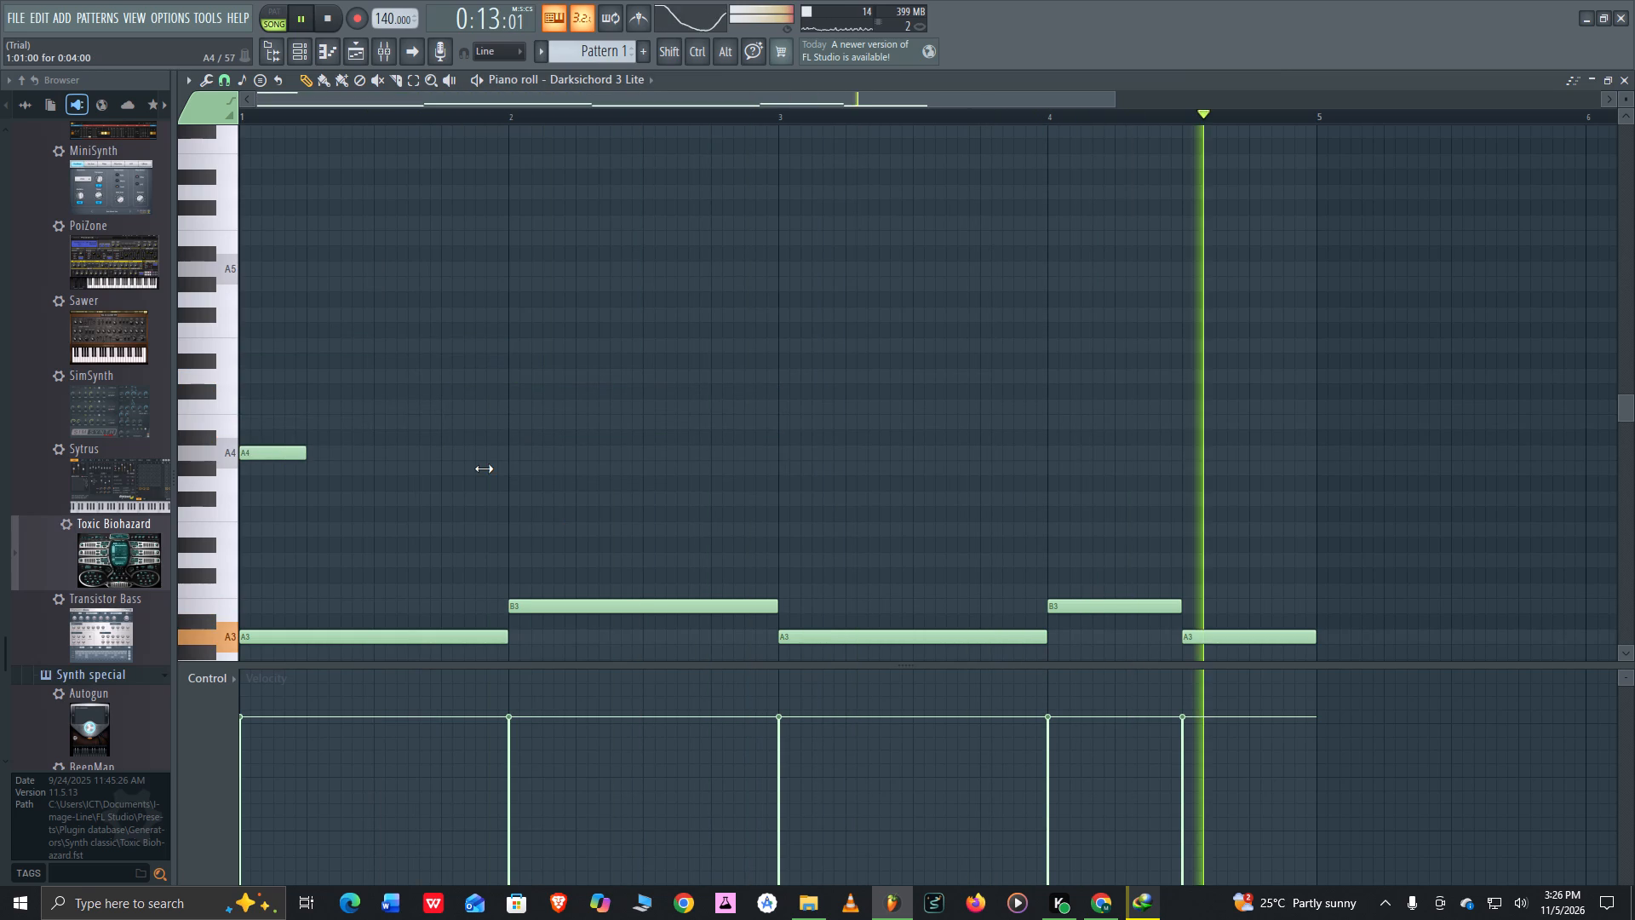
drag(484, 469, 504, 469)
Stack one-bar D5, A4 and F5 notes in bar 2 above the B3 bass note.
click(508, 416)
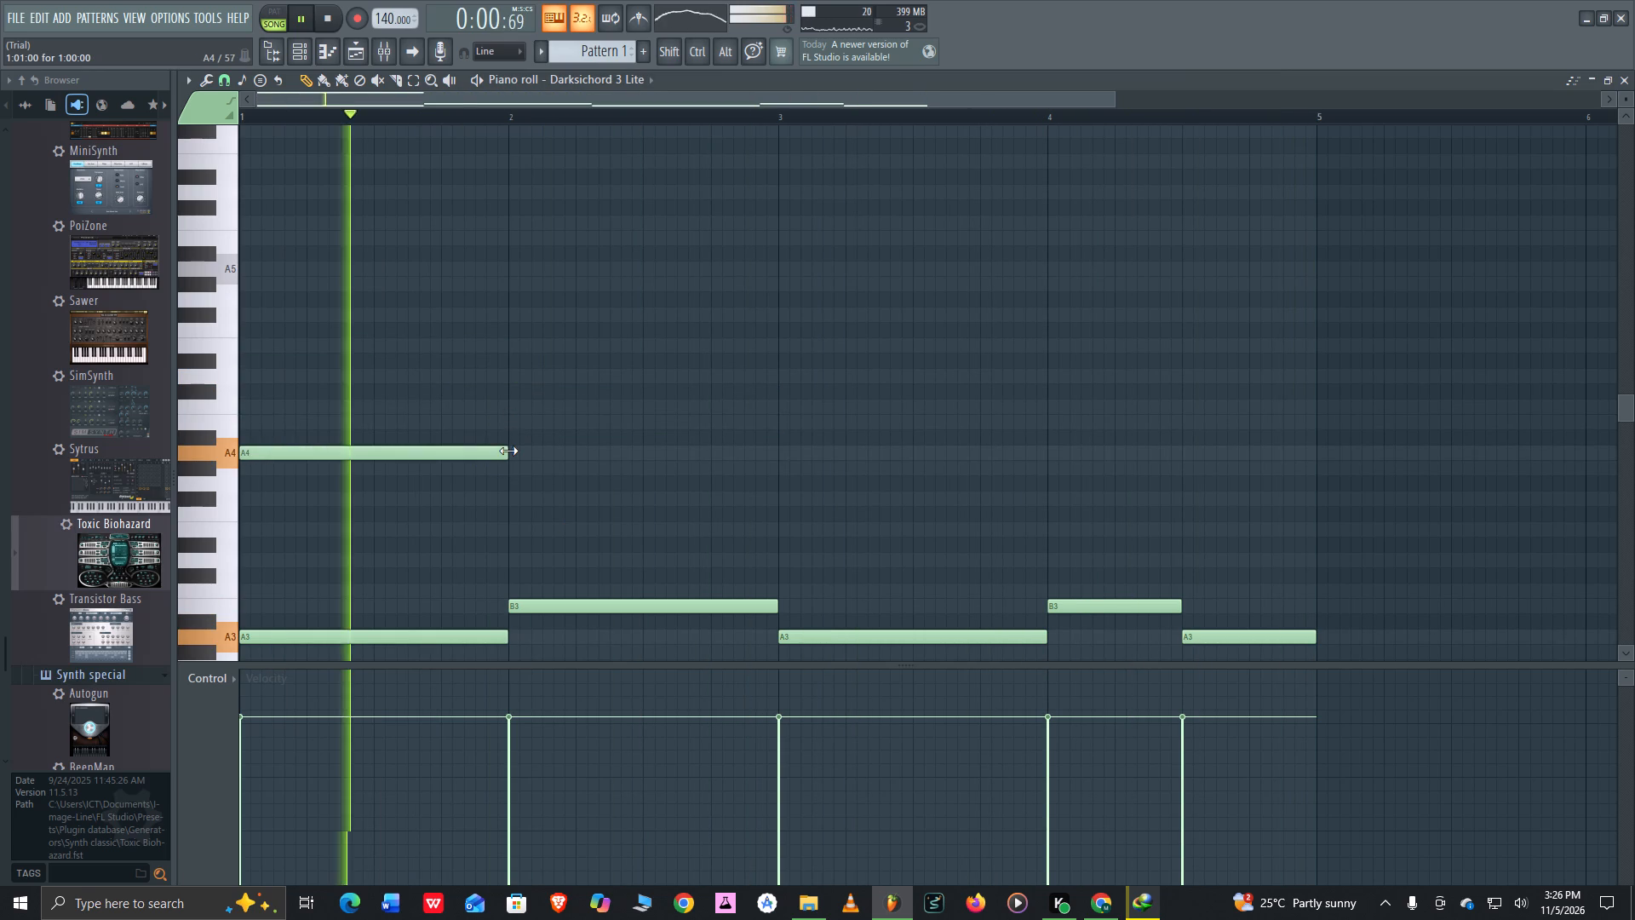
drag(538, 423, 543, 405)
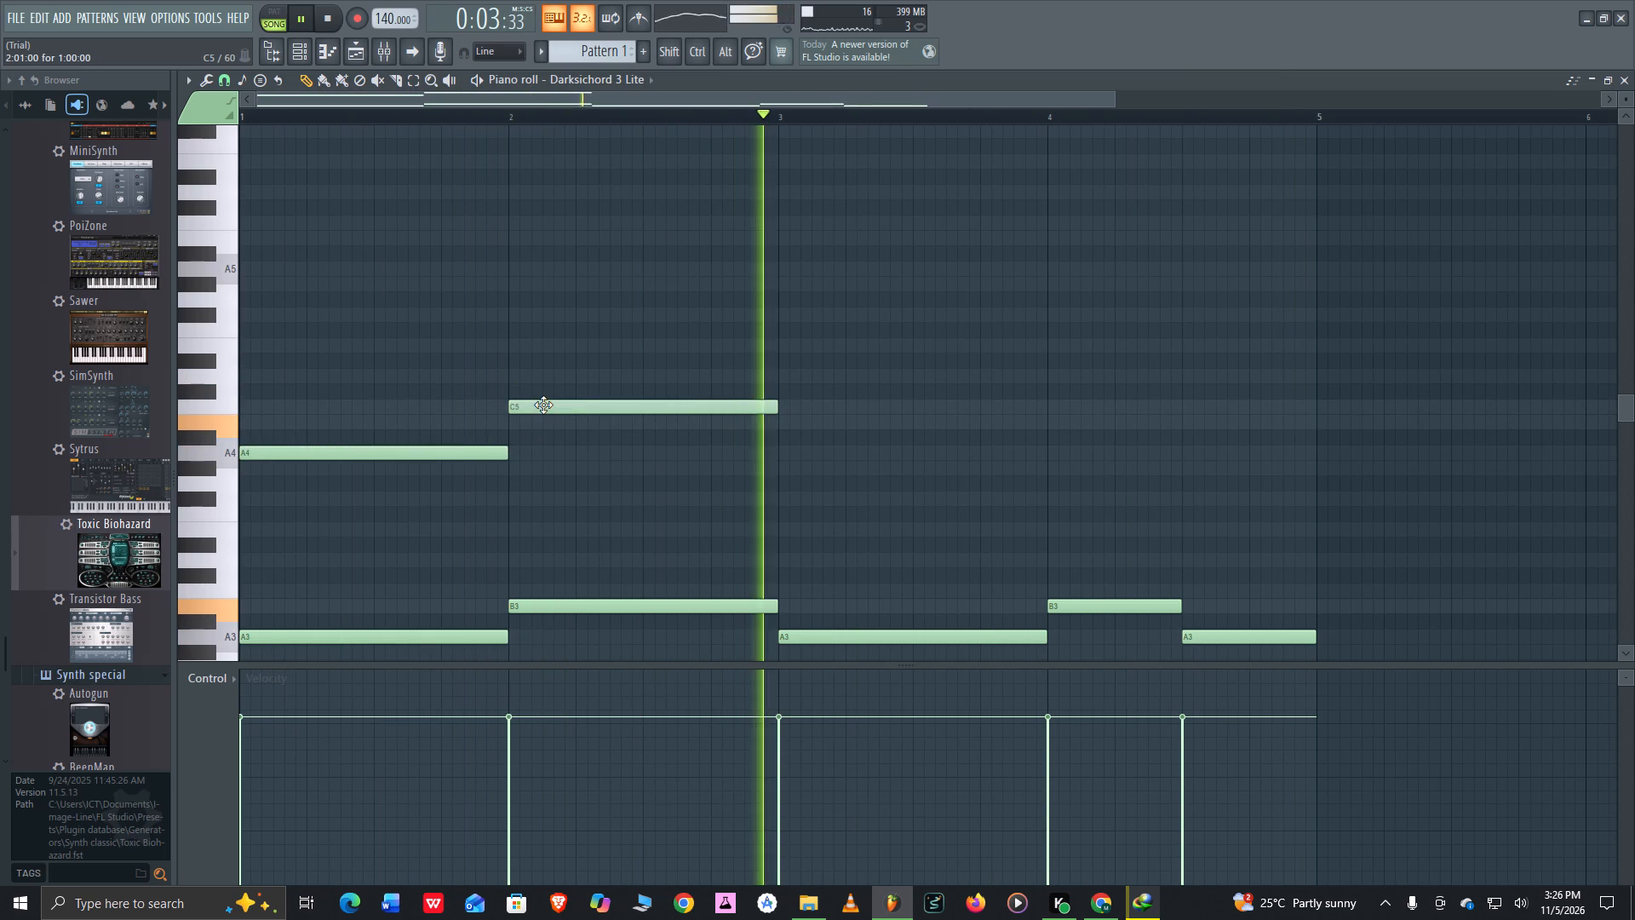
drag(543, 405, 544, 362)
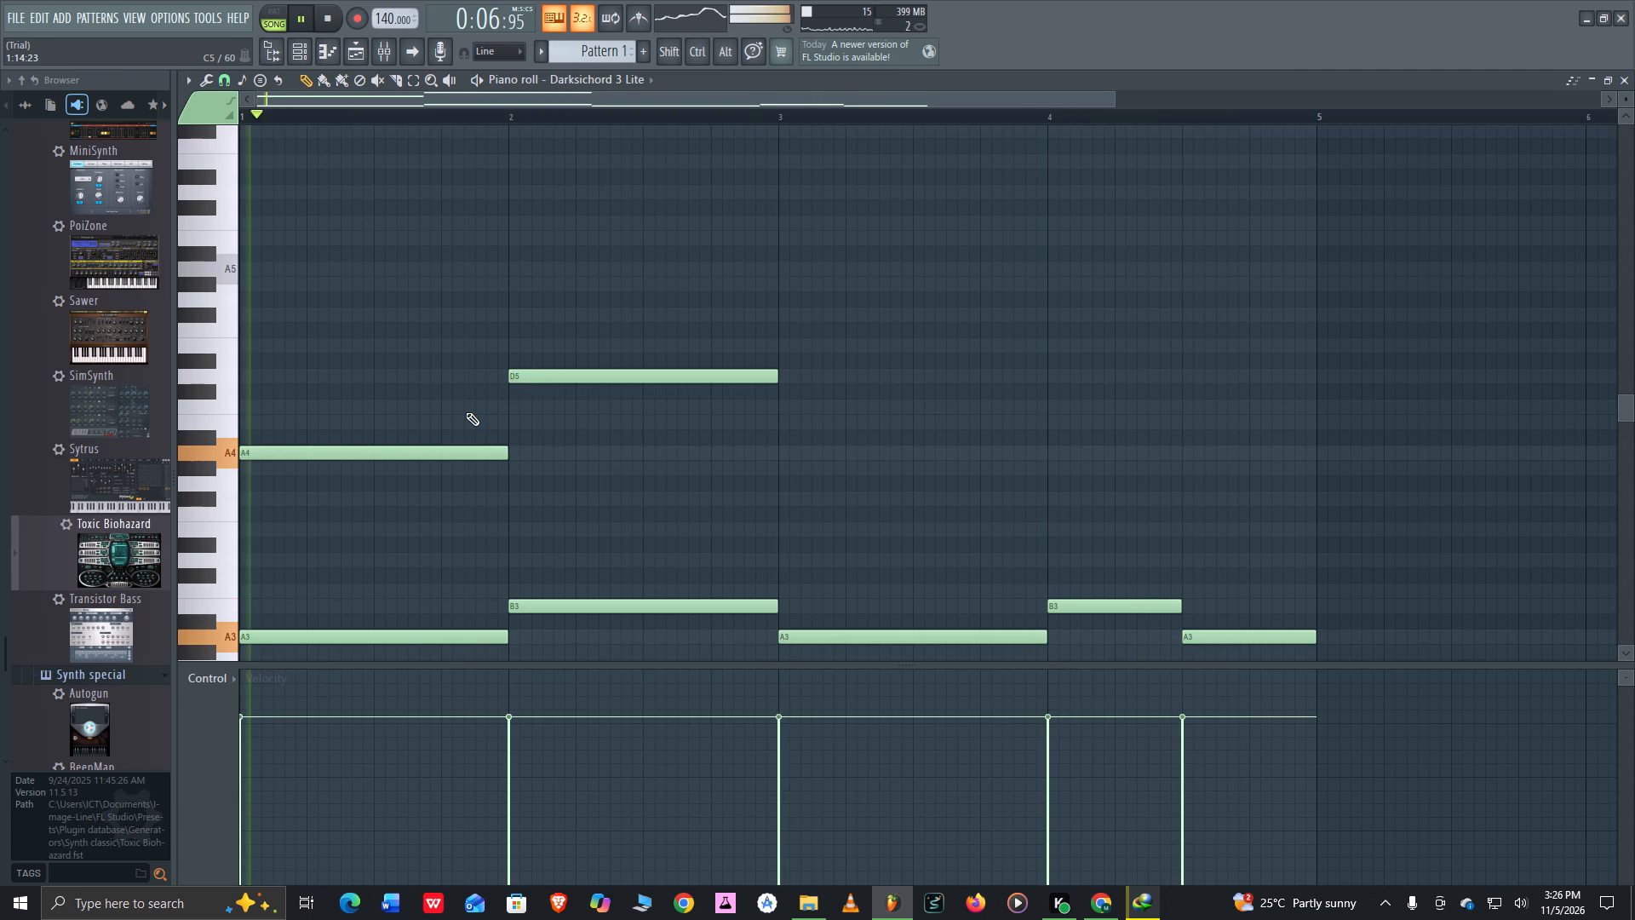
click(512, 457)
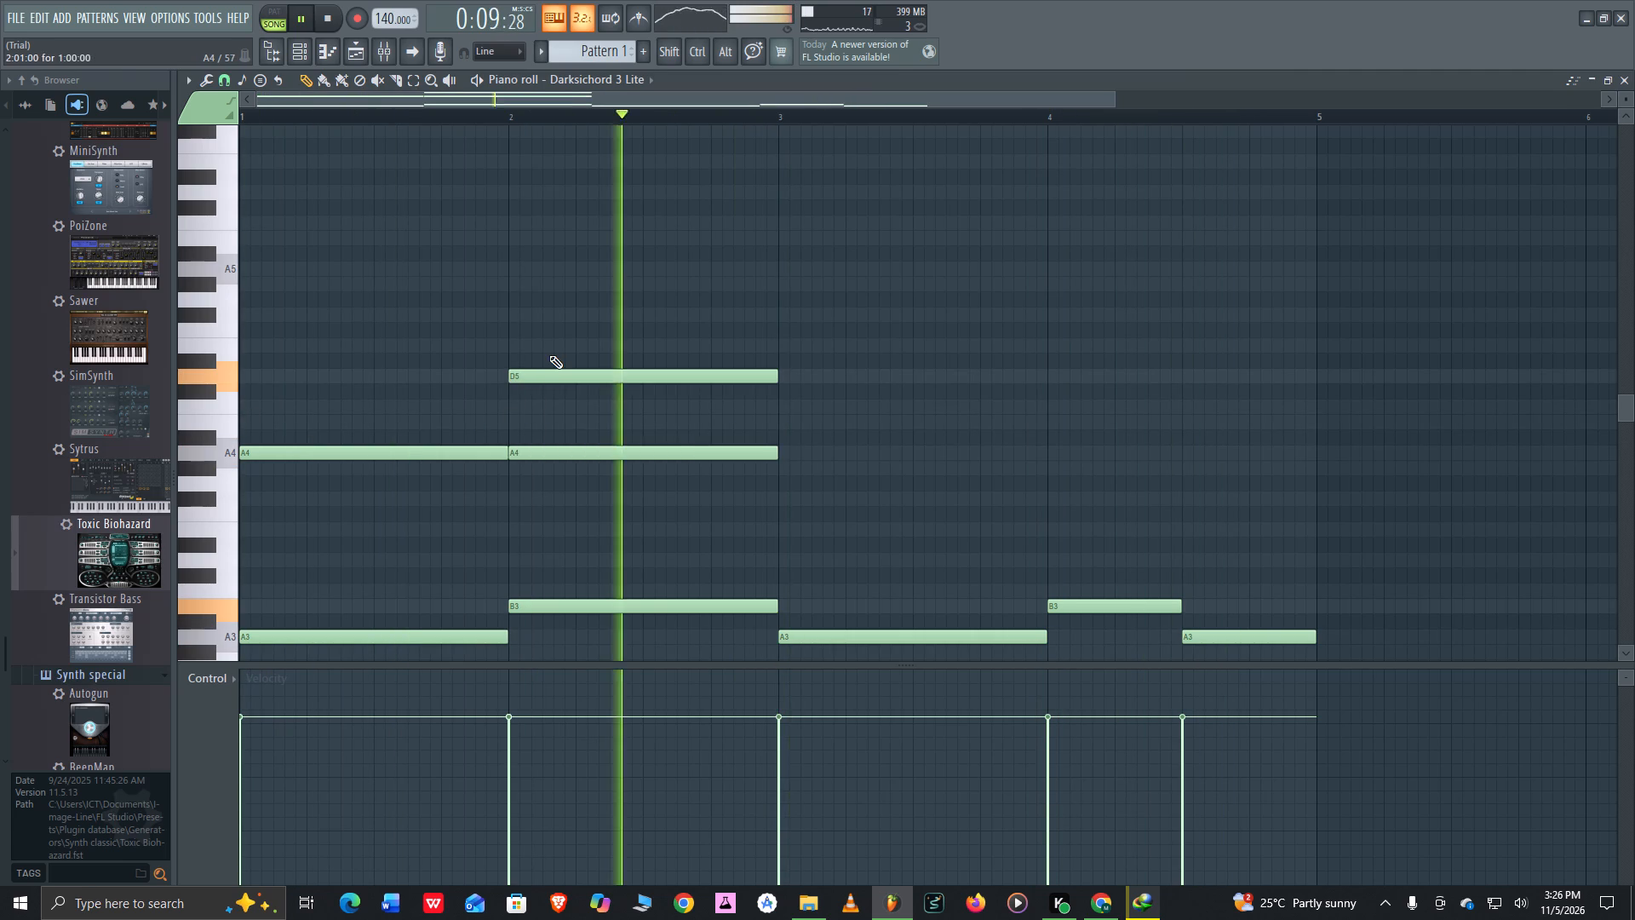
click(520, 344)
drag(560, 347, 550, 348)
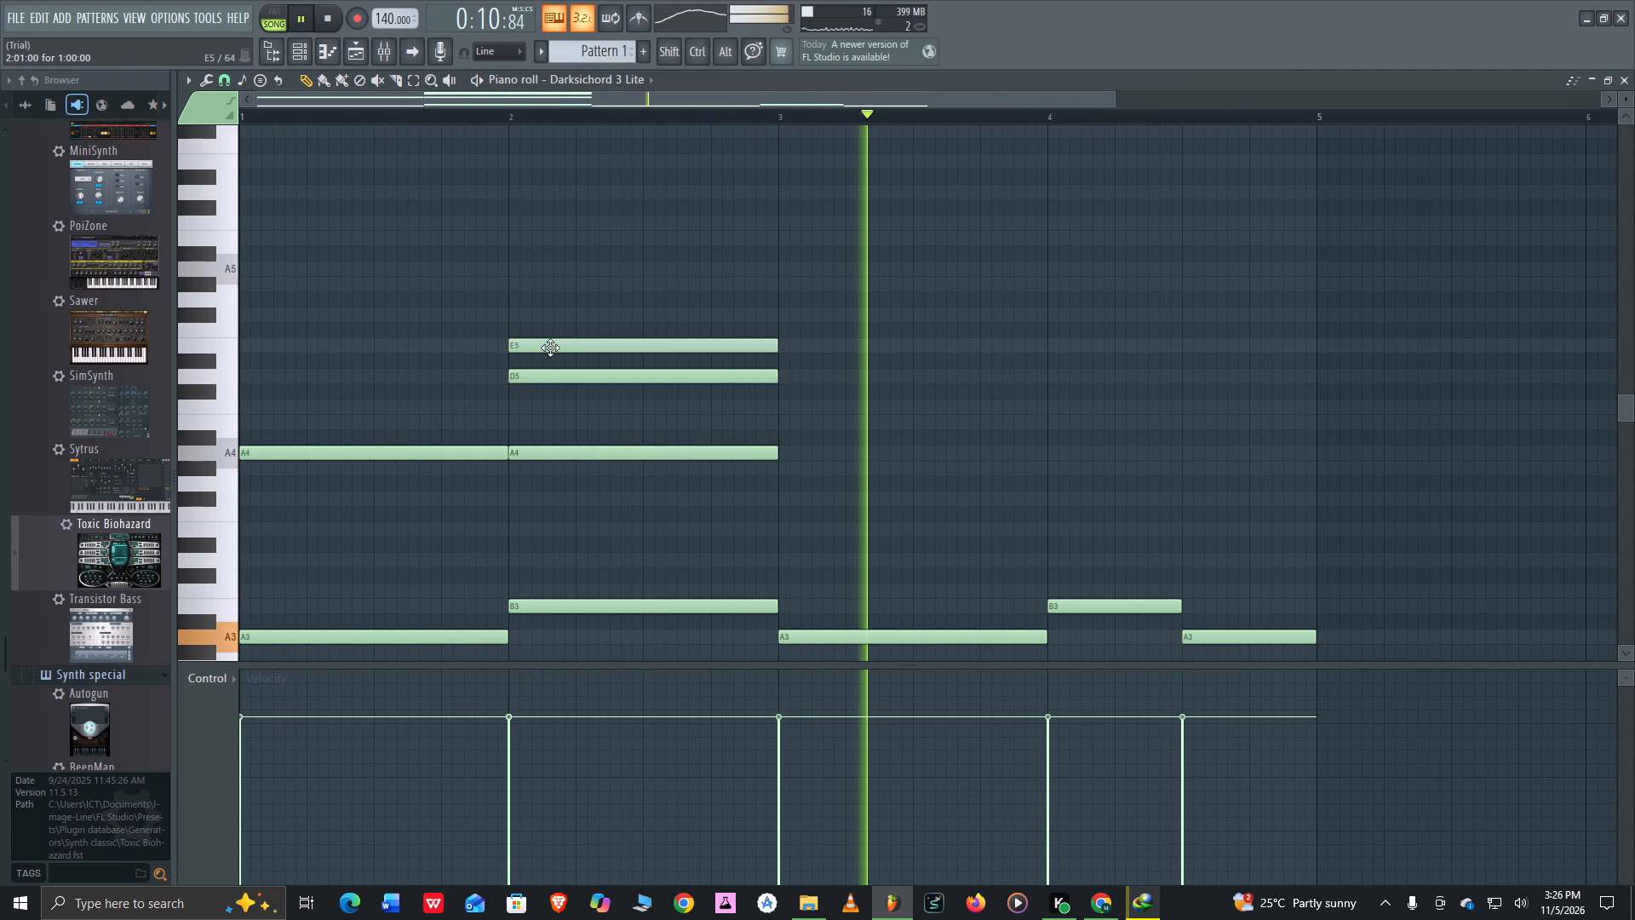
drag(550, 348, 554, 334)
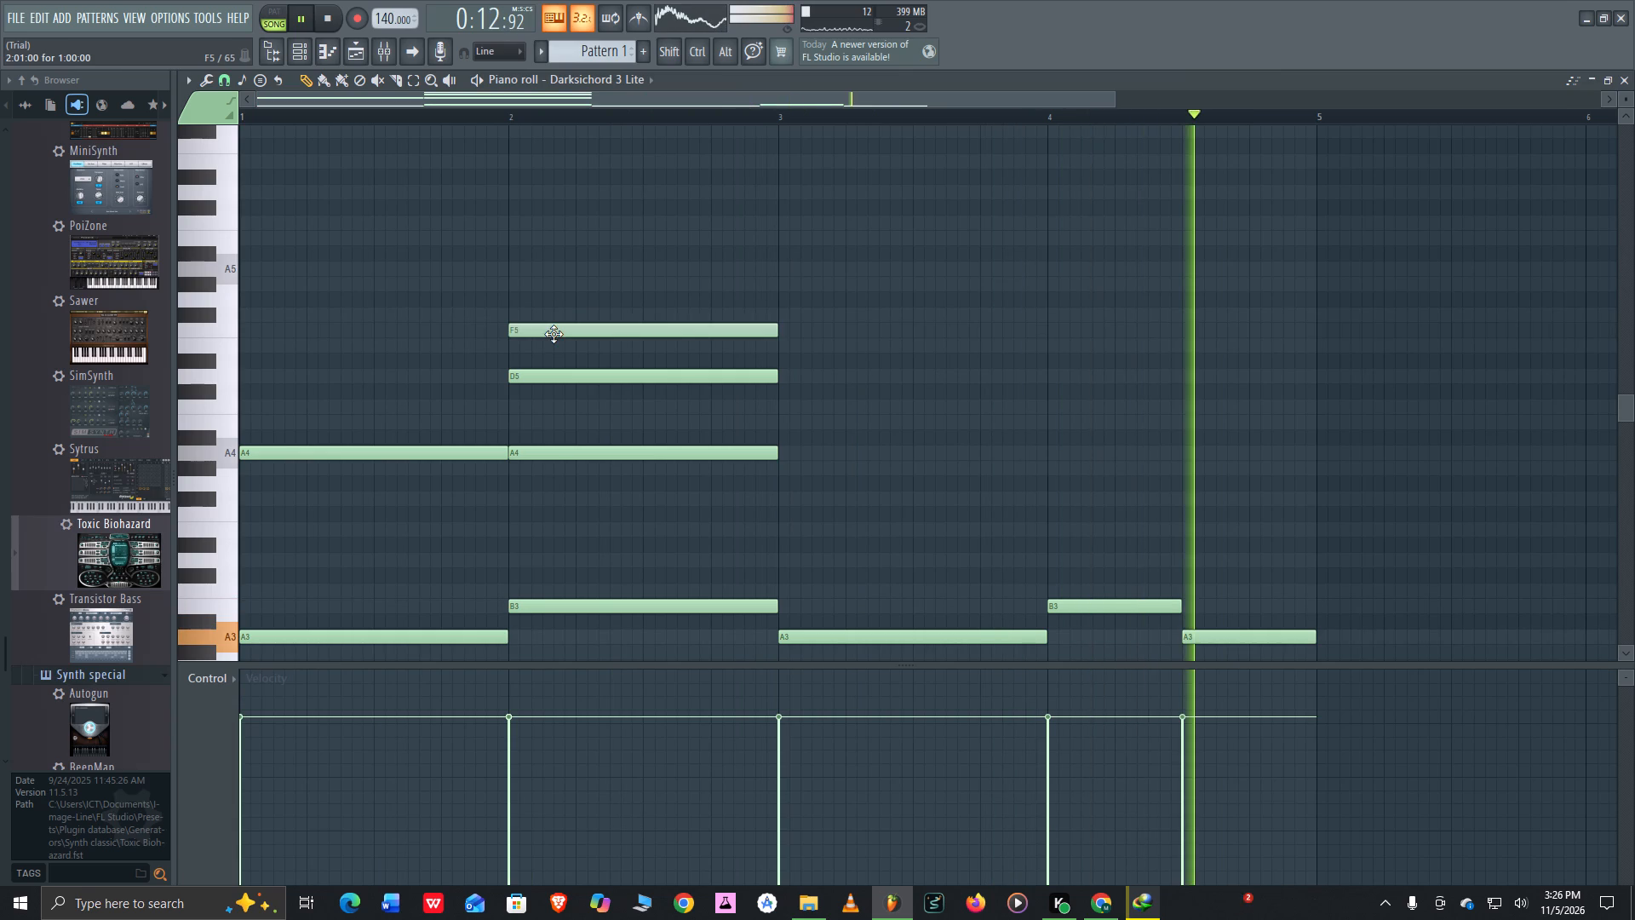
Add one-bar C5 and E5 notes in bar 1 above the A4 note.
click(242, 411)
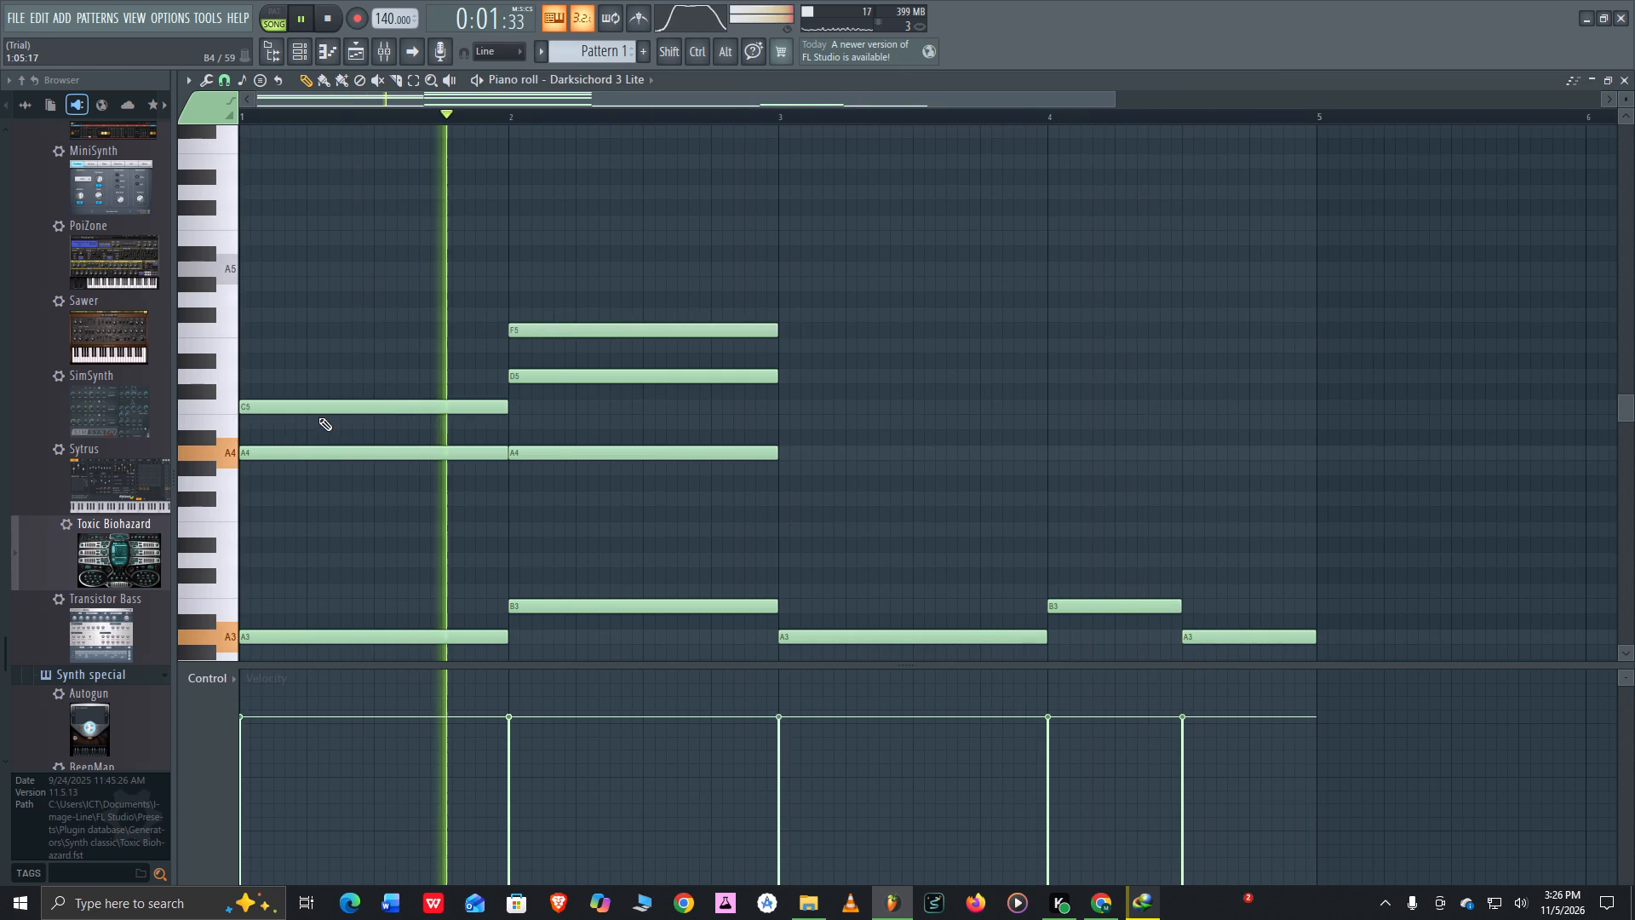
click(239, 350)
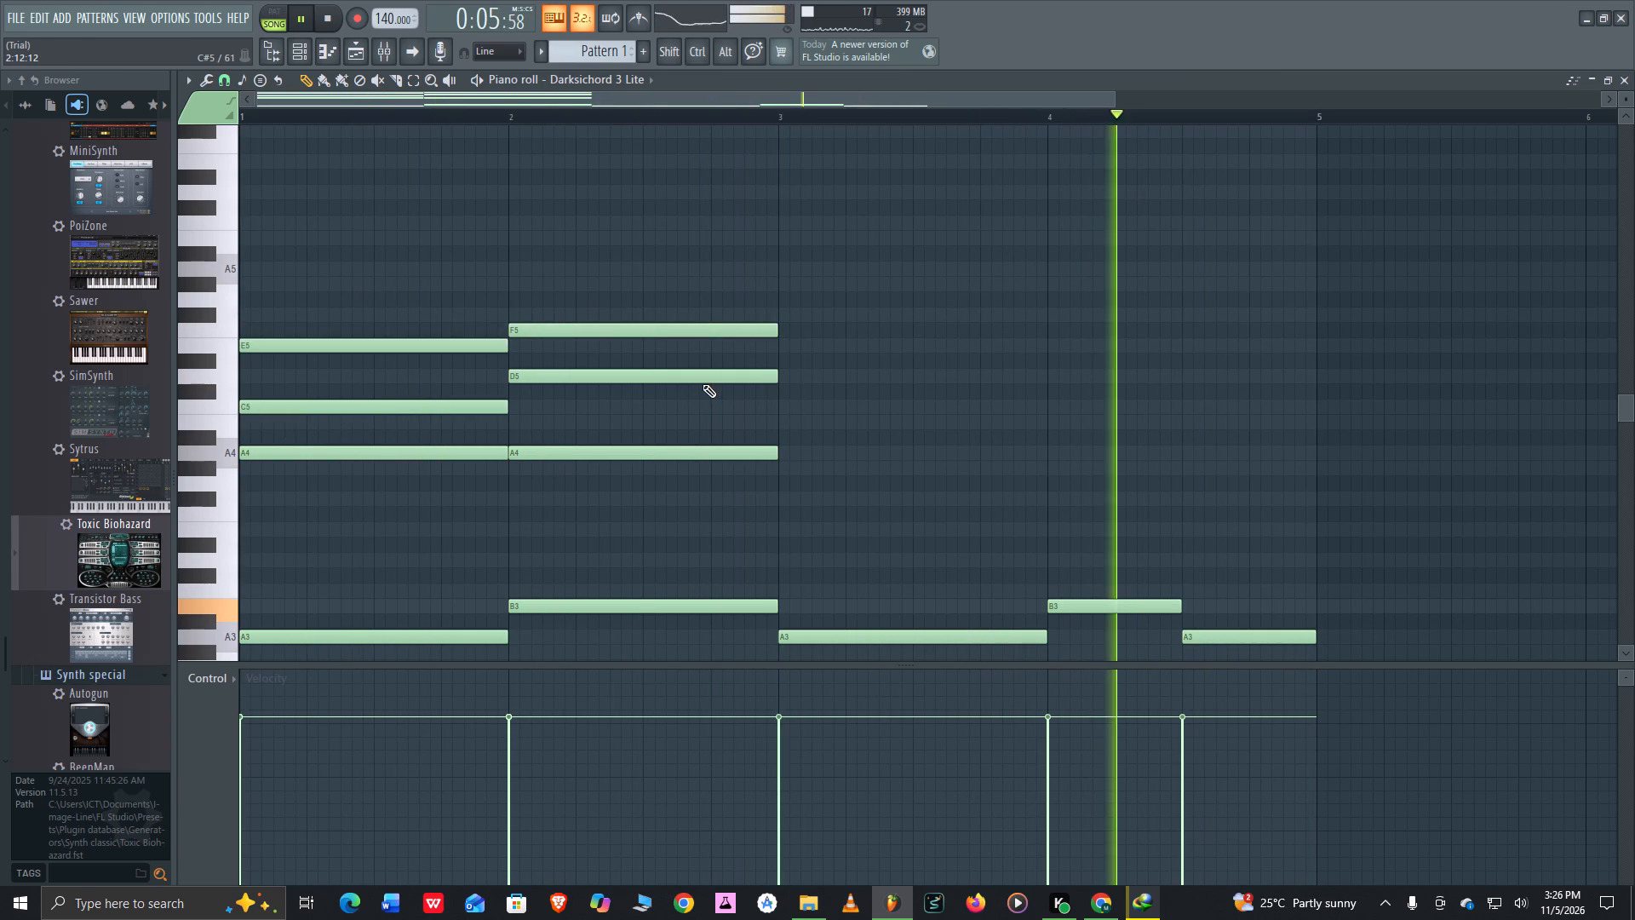
Stack one-bar E5, C5 and A4 notes in bar 3 above the A3 bass note.
click(774, 351)
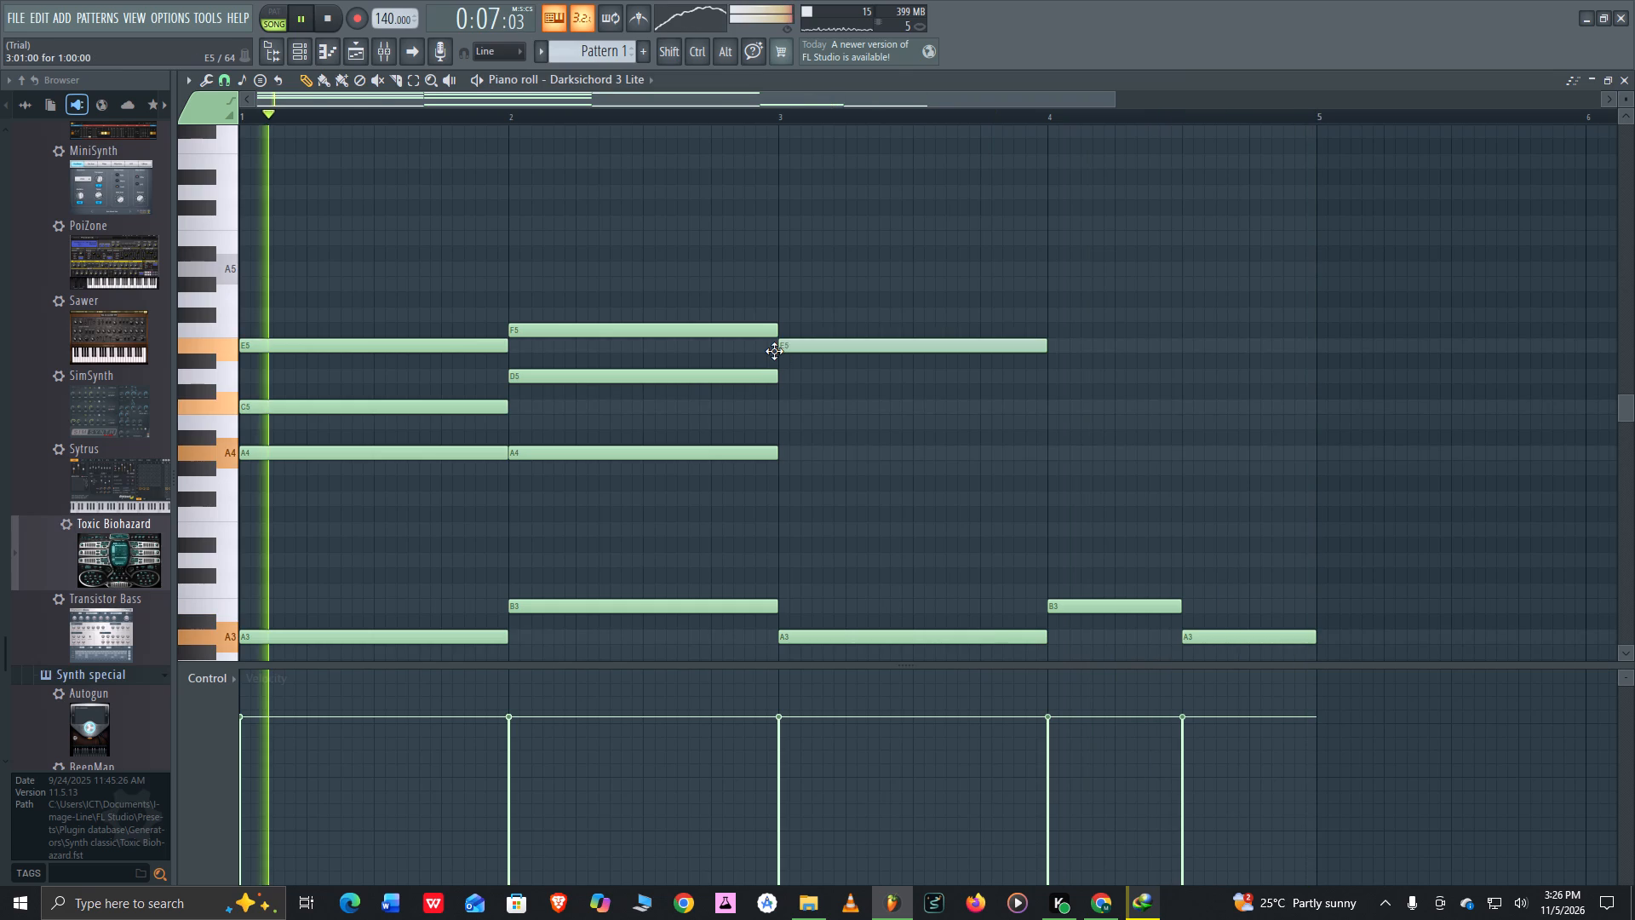
click(781, 406)
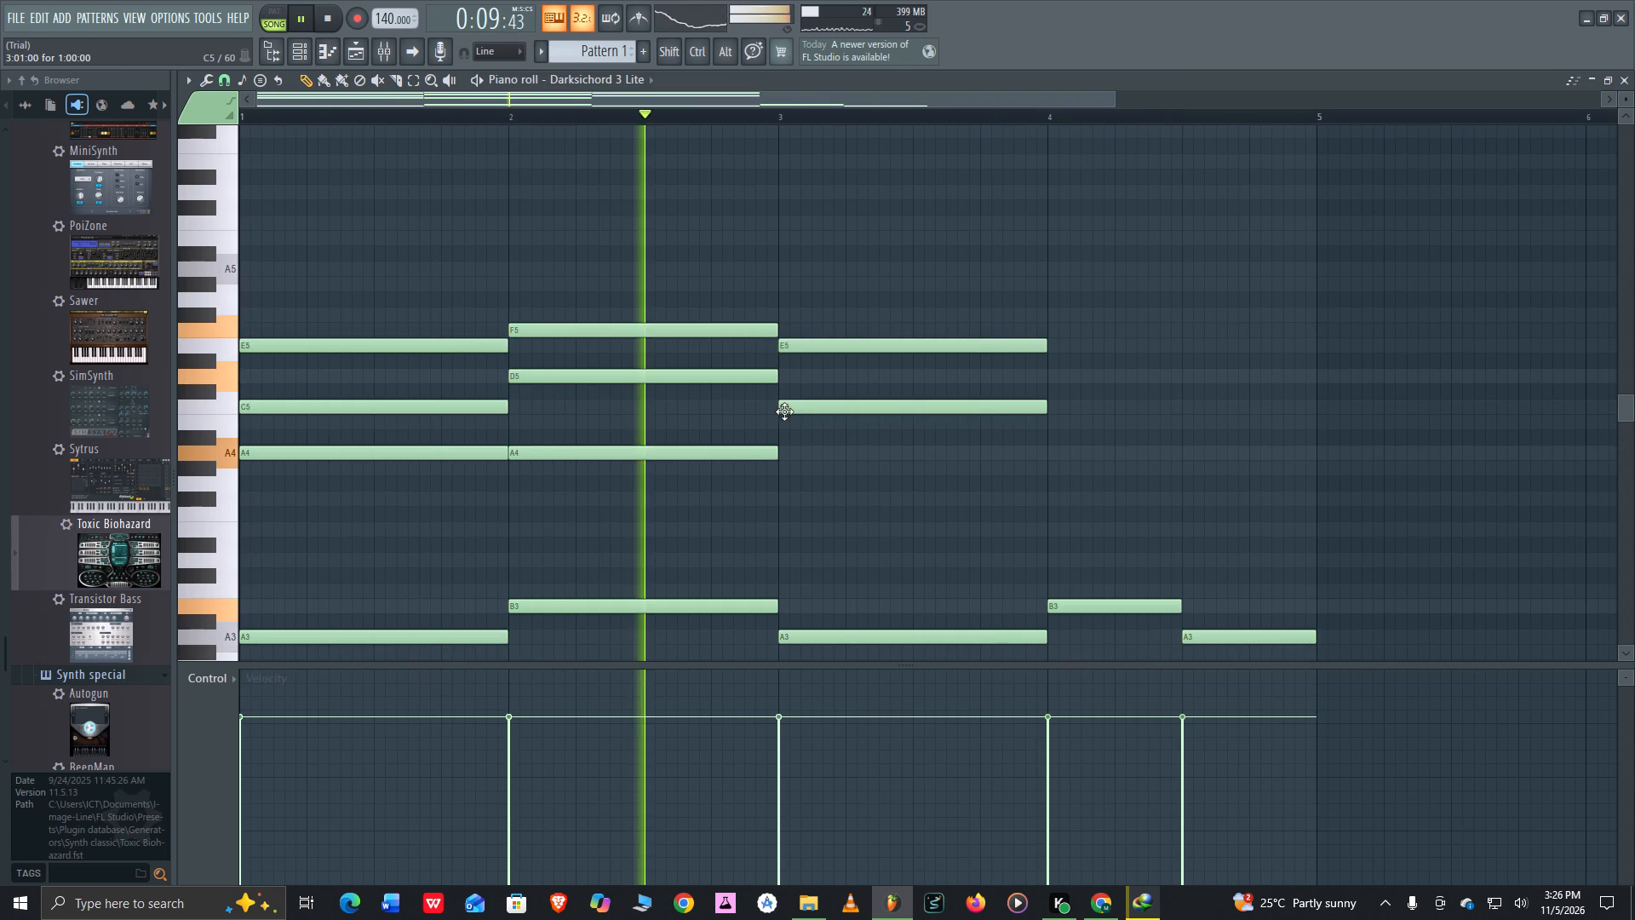
click(781, 454)
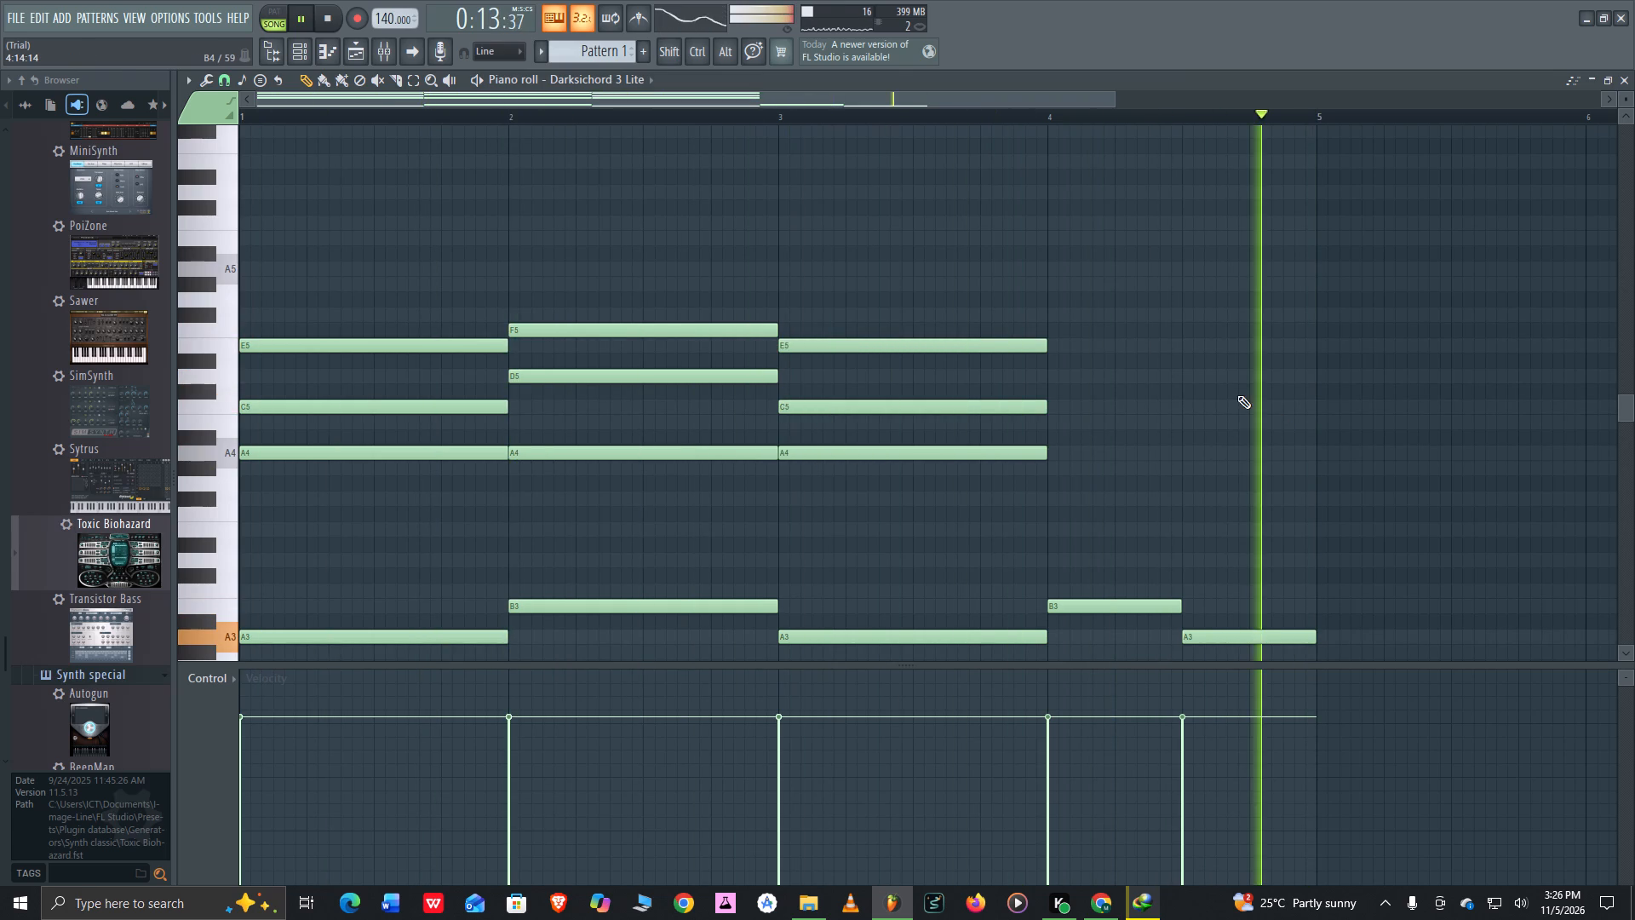
Stack one-bar F5, D5 and A4 notes in bar 4 above the B3 and A3 bass notes.
click(1047, 328)
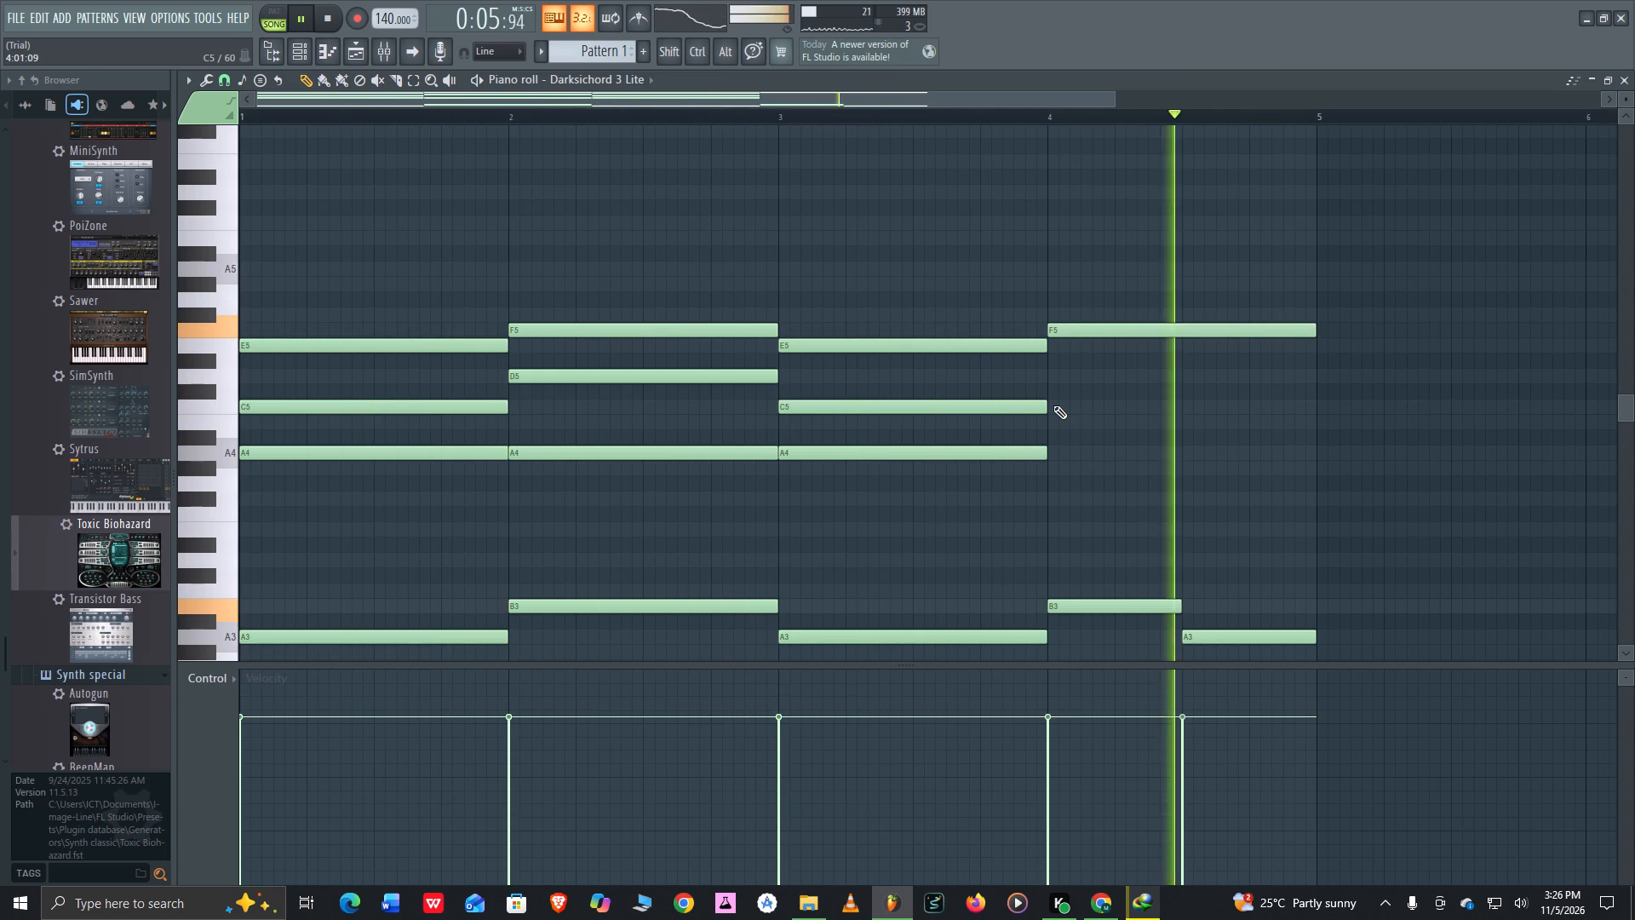
click(1052, 375)
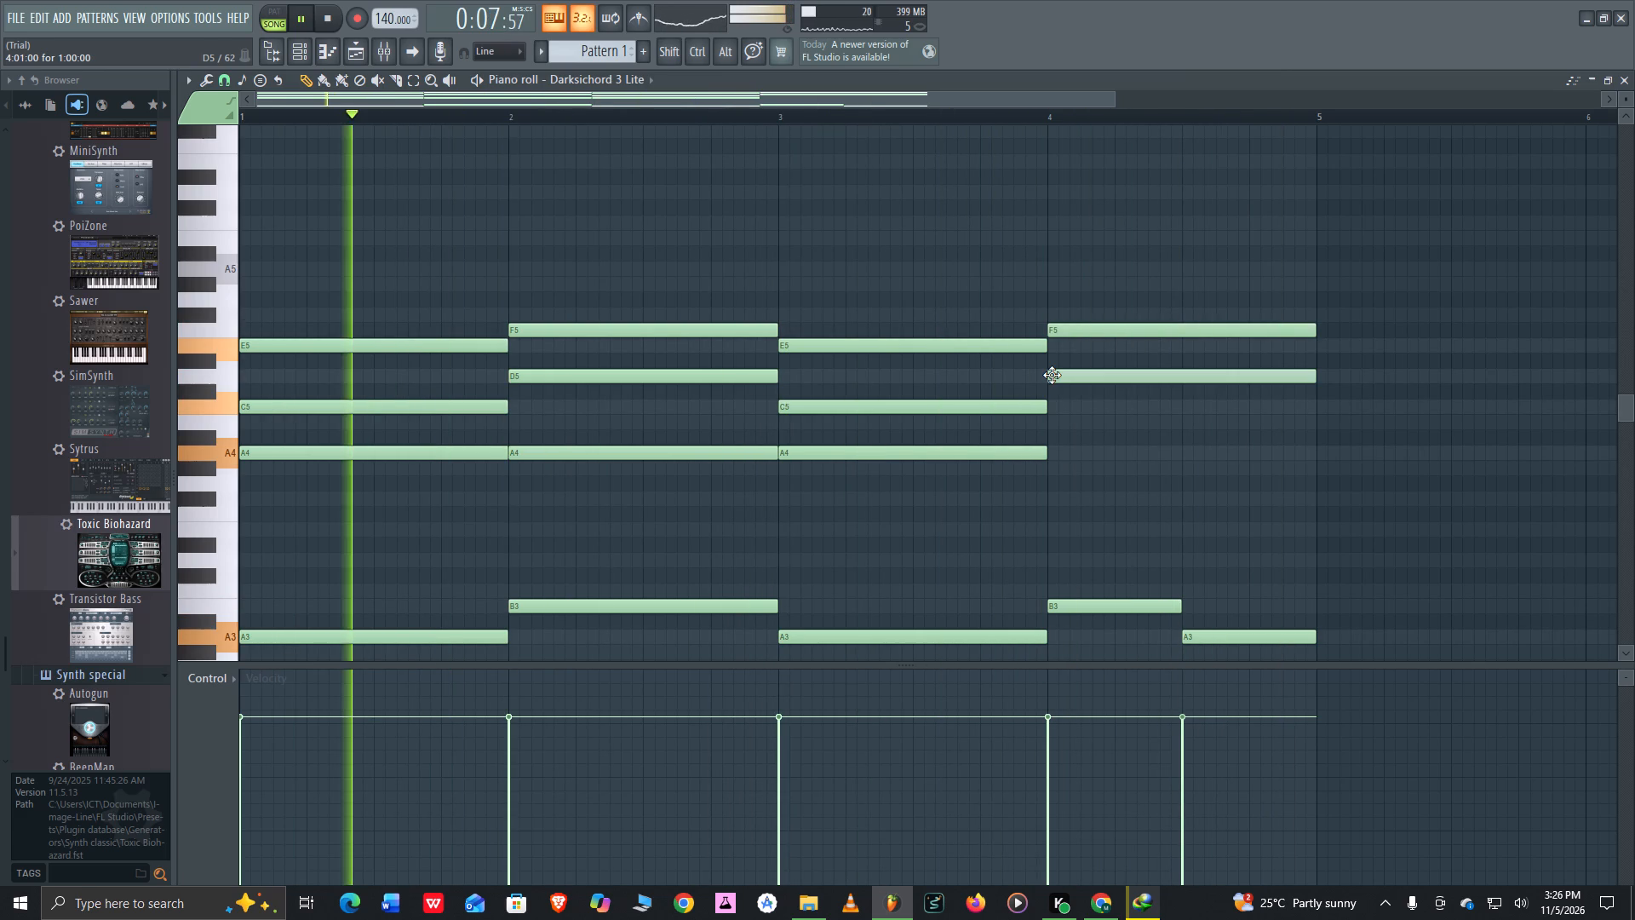
click(1051, 453)
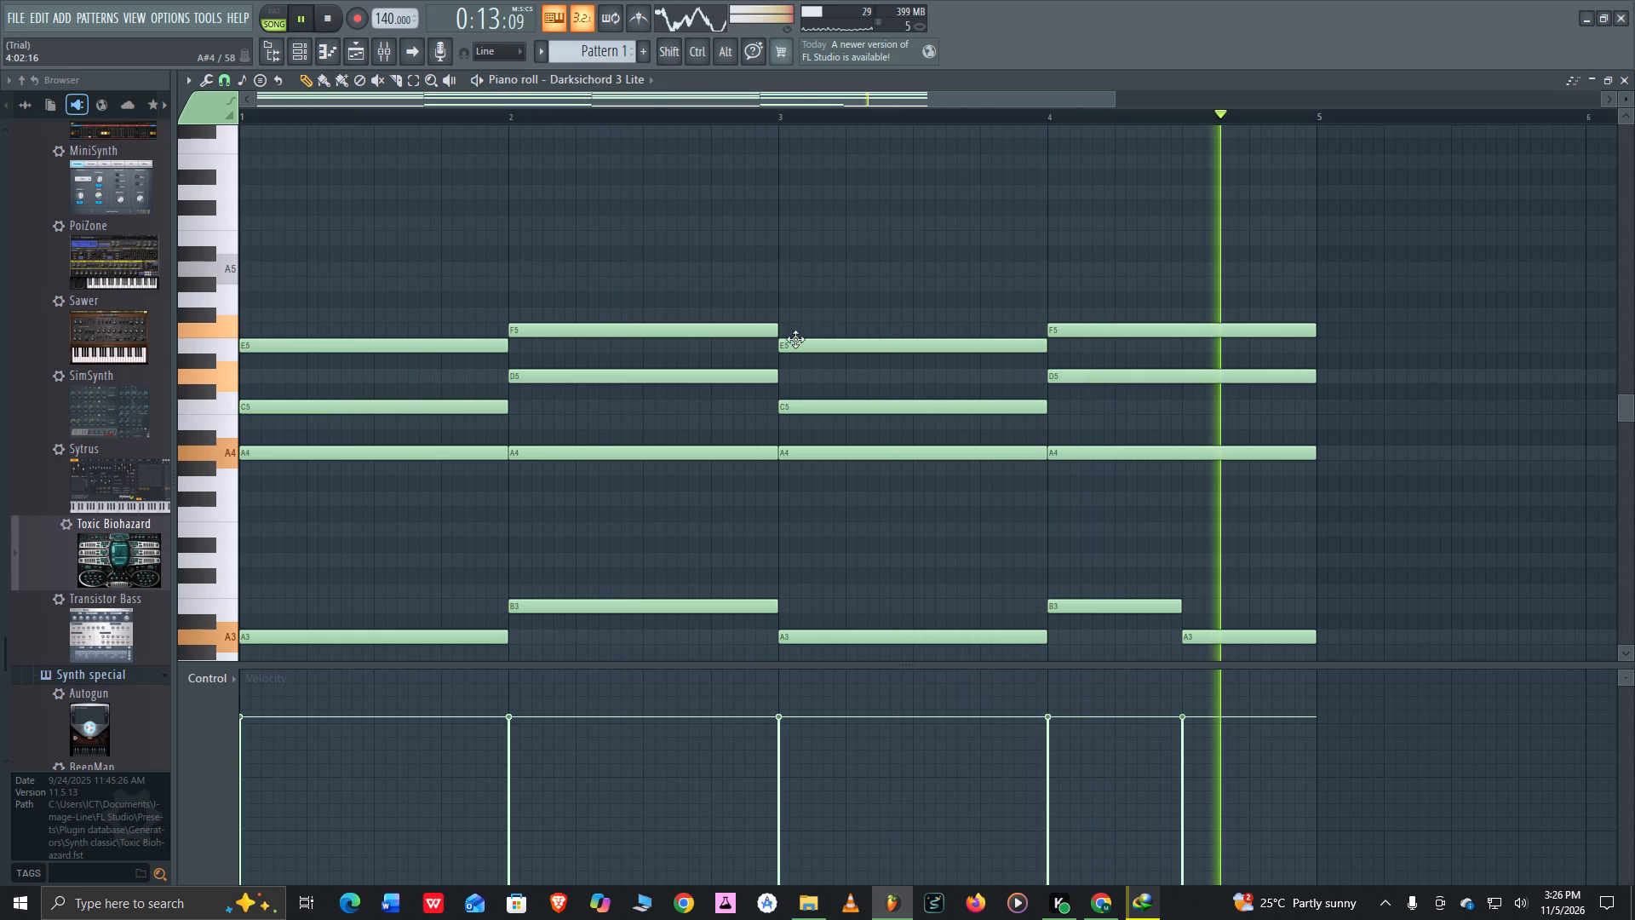
Add an A5 note on beat 2 of bar 1 and shorten it to one beat.
click(306, 267)
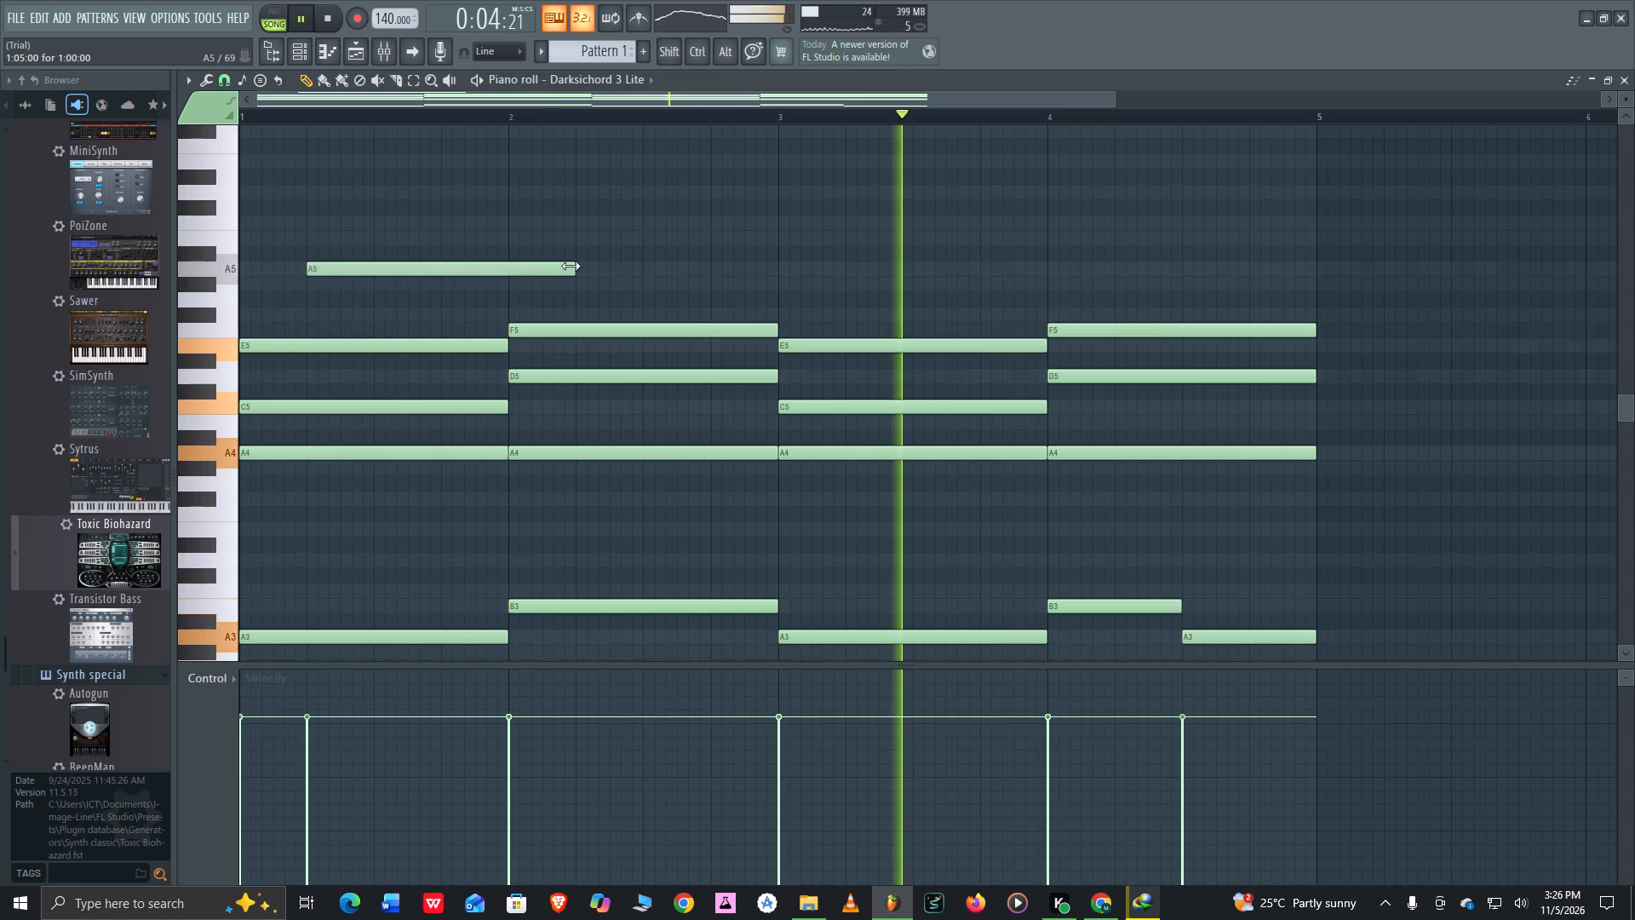
drag(571, 266, 369, 270)
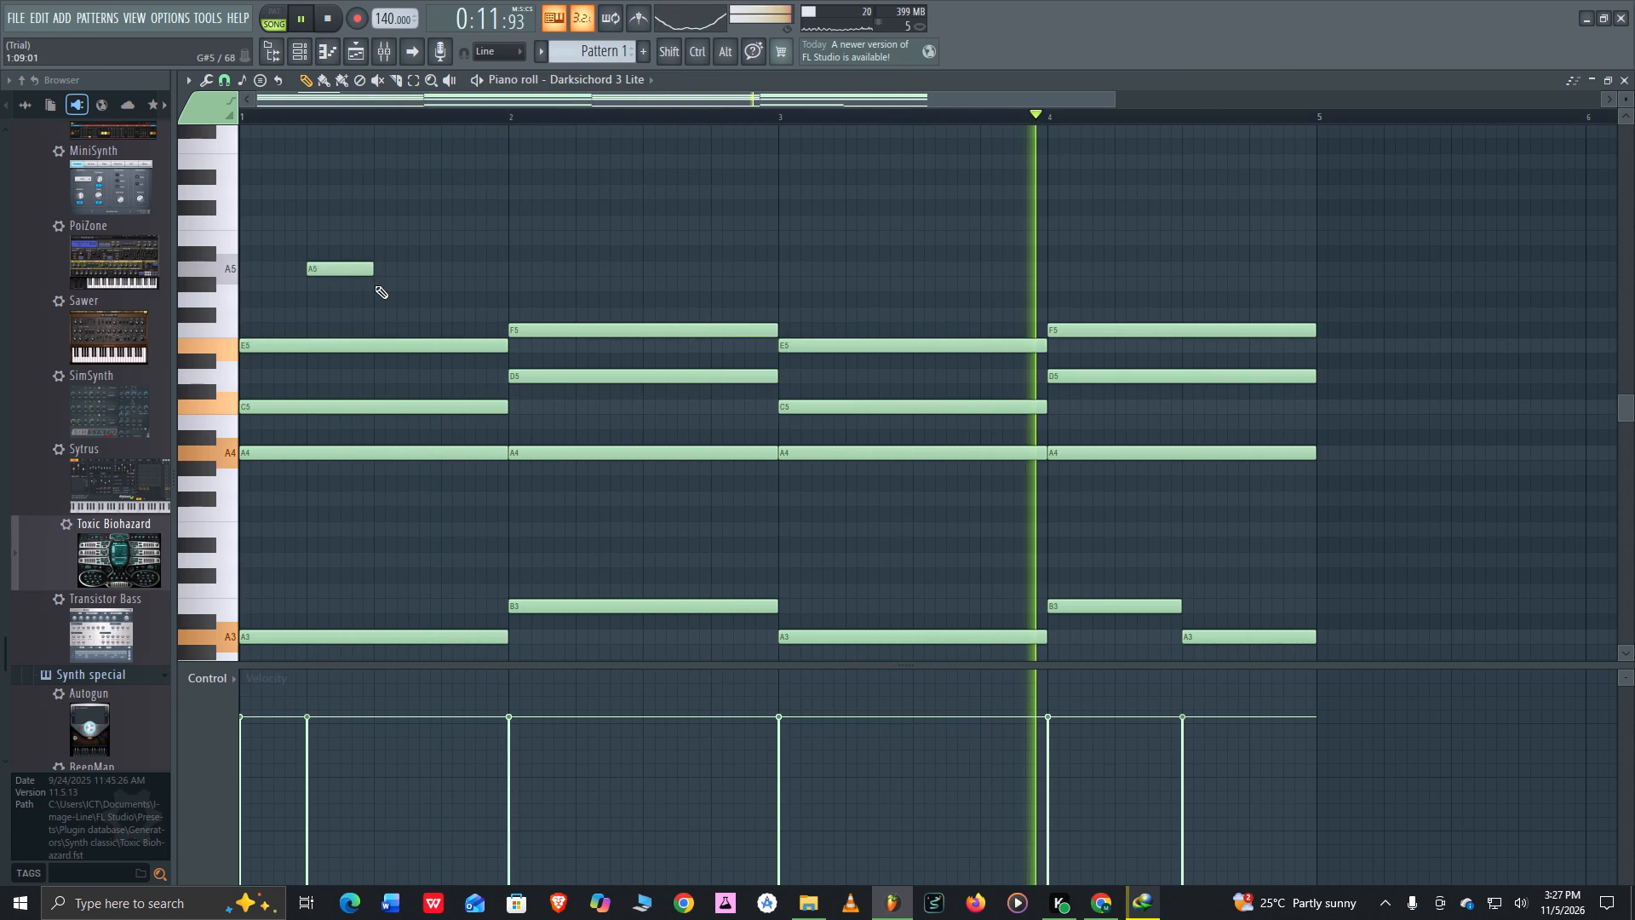
Add one-beat melody notes in bar 1: F#5 on beat 3 and G#5 on beat 4.
click(441, 270)
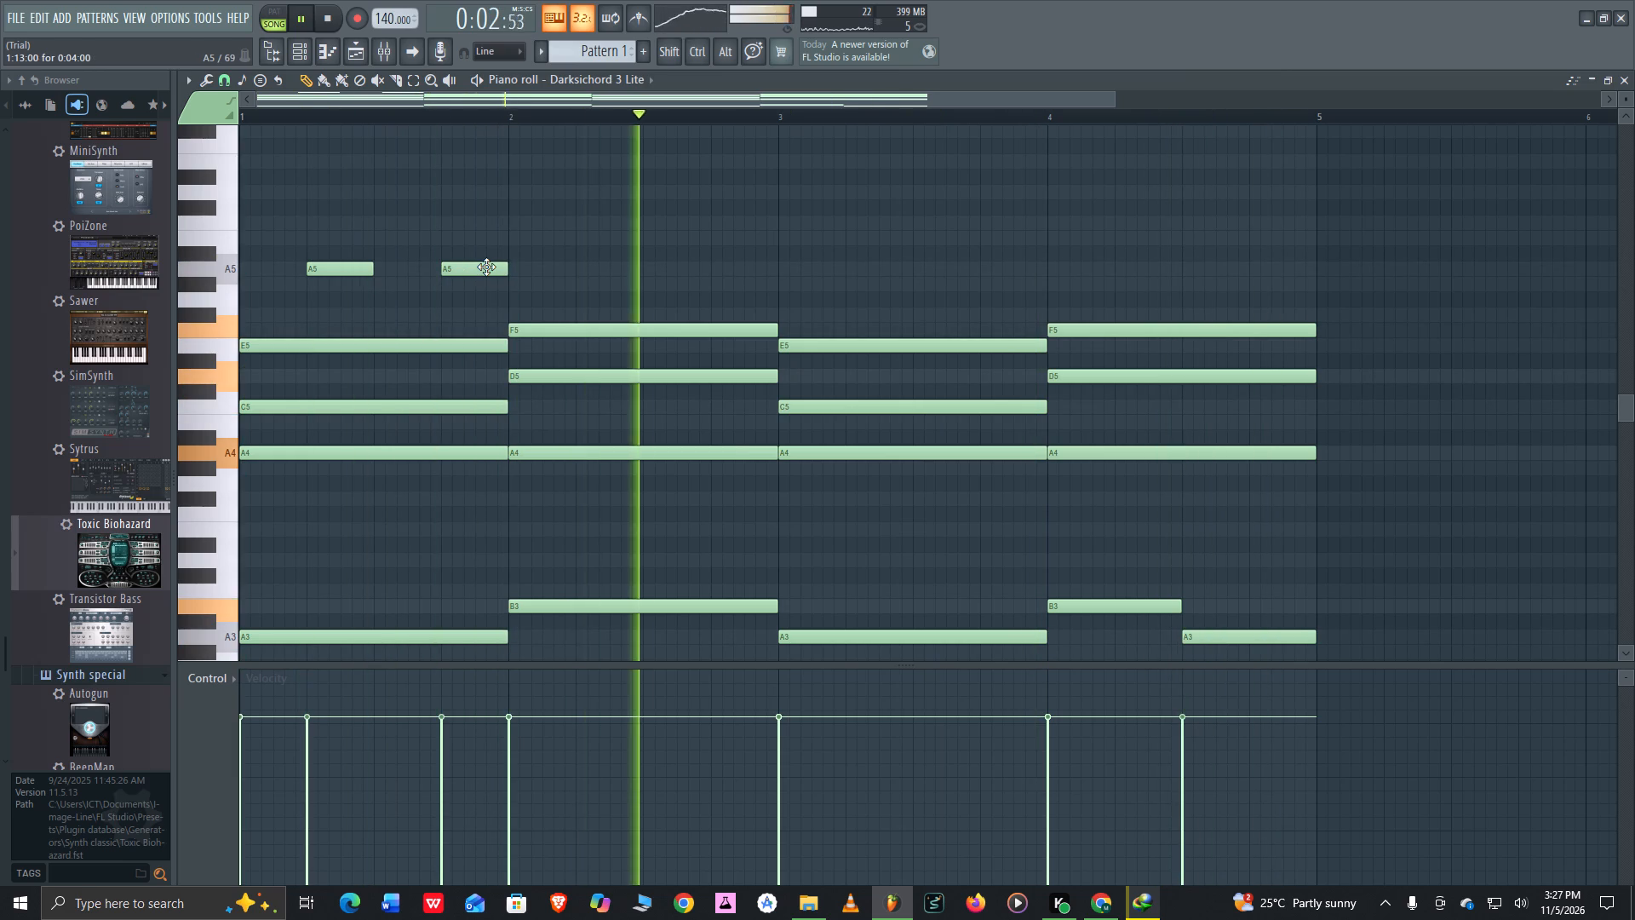
drag(486, 267, 489, 290)
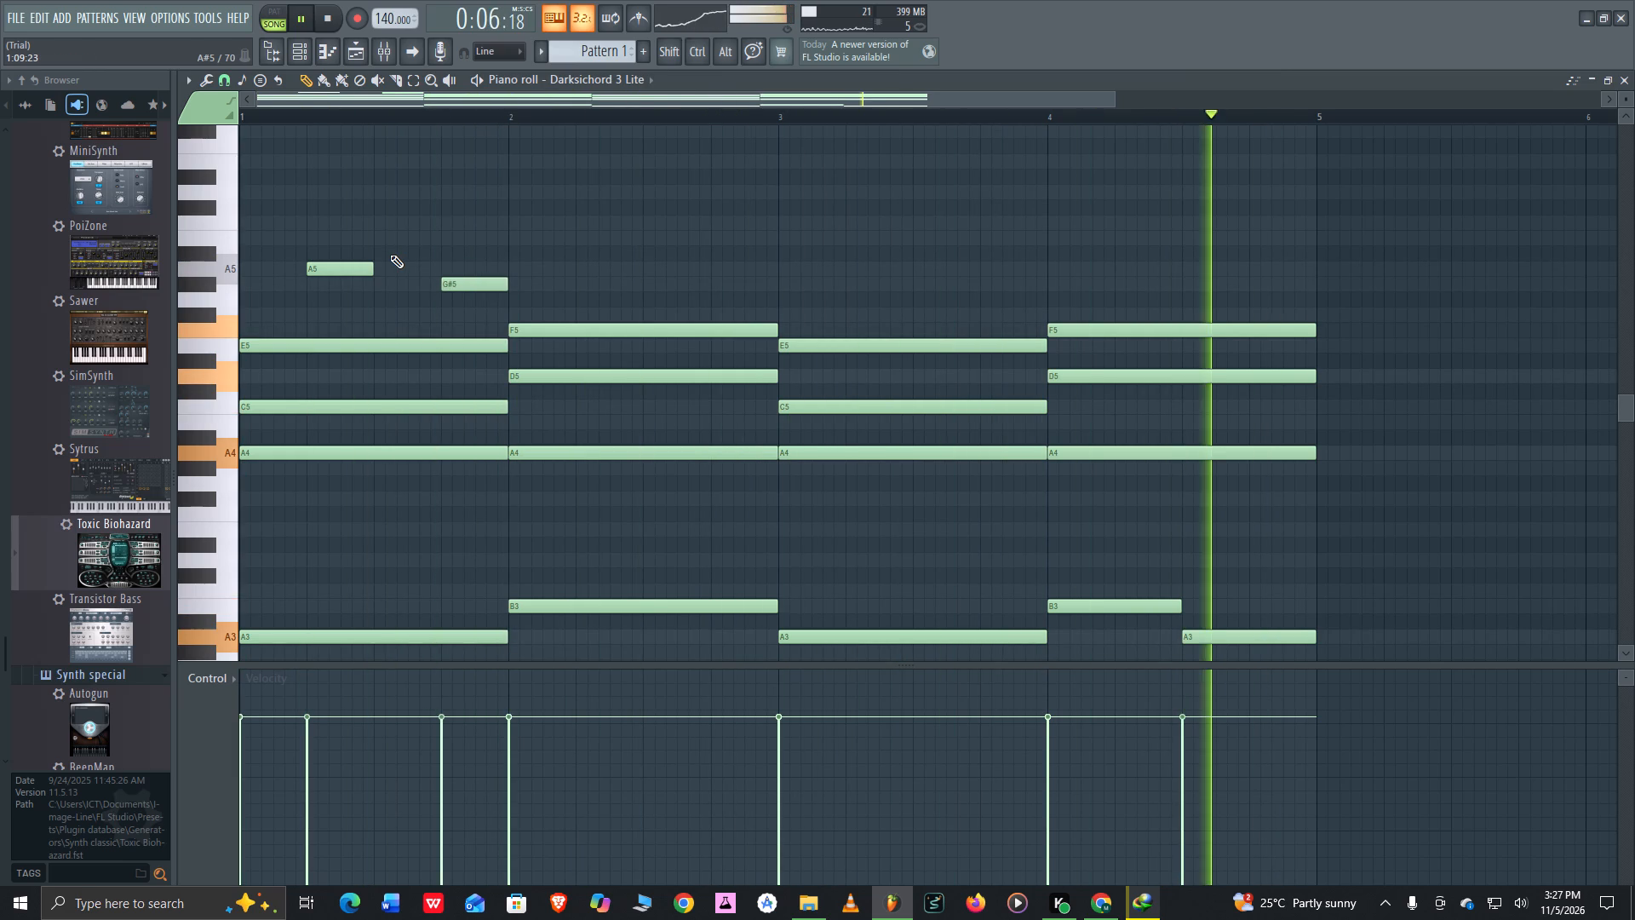
click(375, 240)
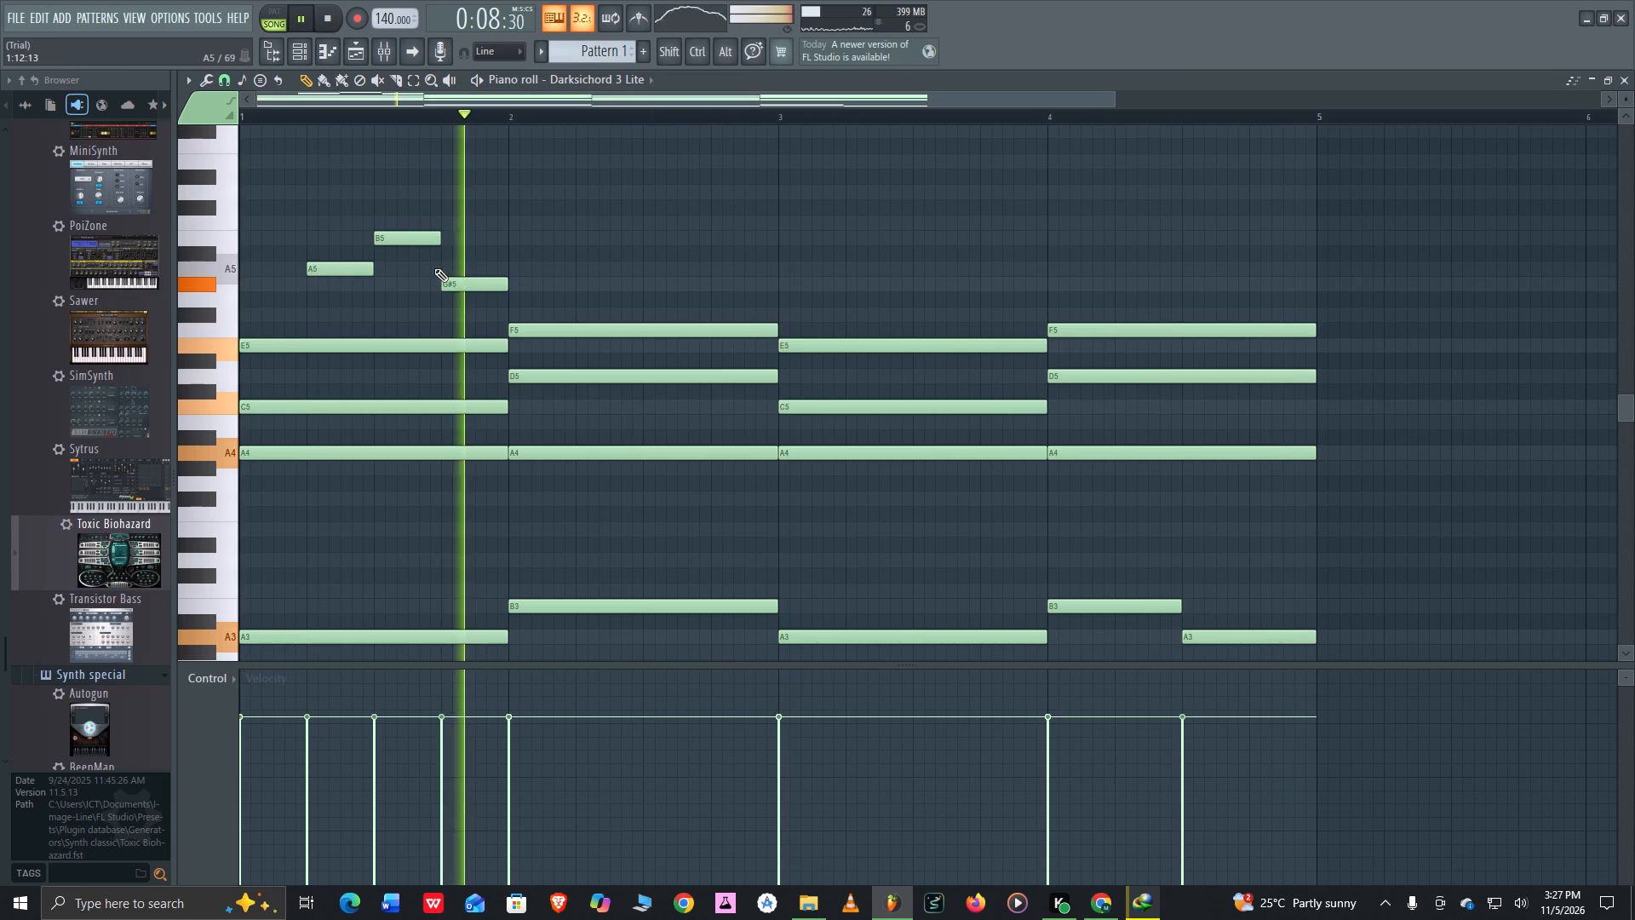
drag(424, 240, 427, 295)
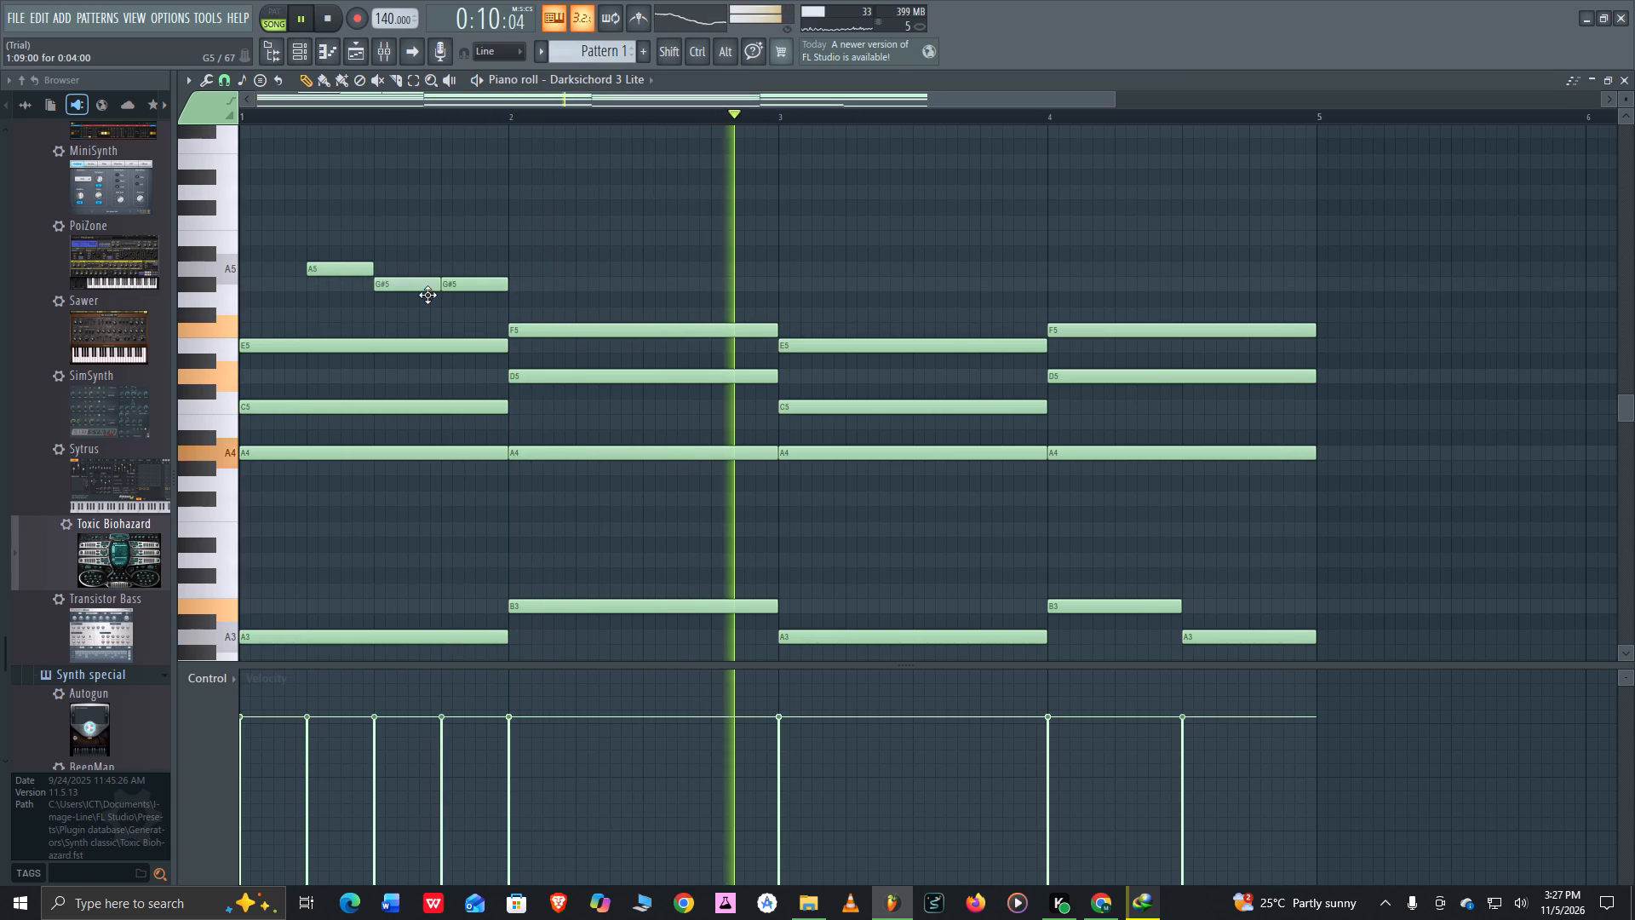
drag(427, 295, 425, 320)
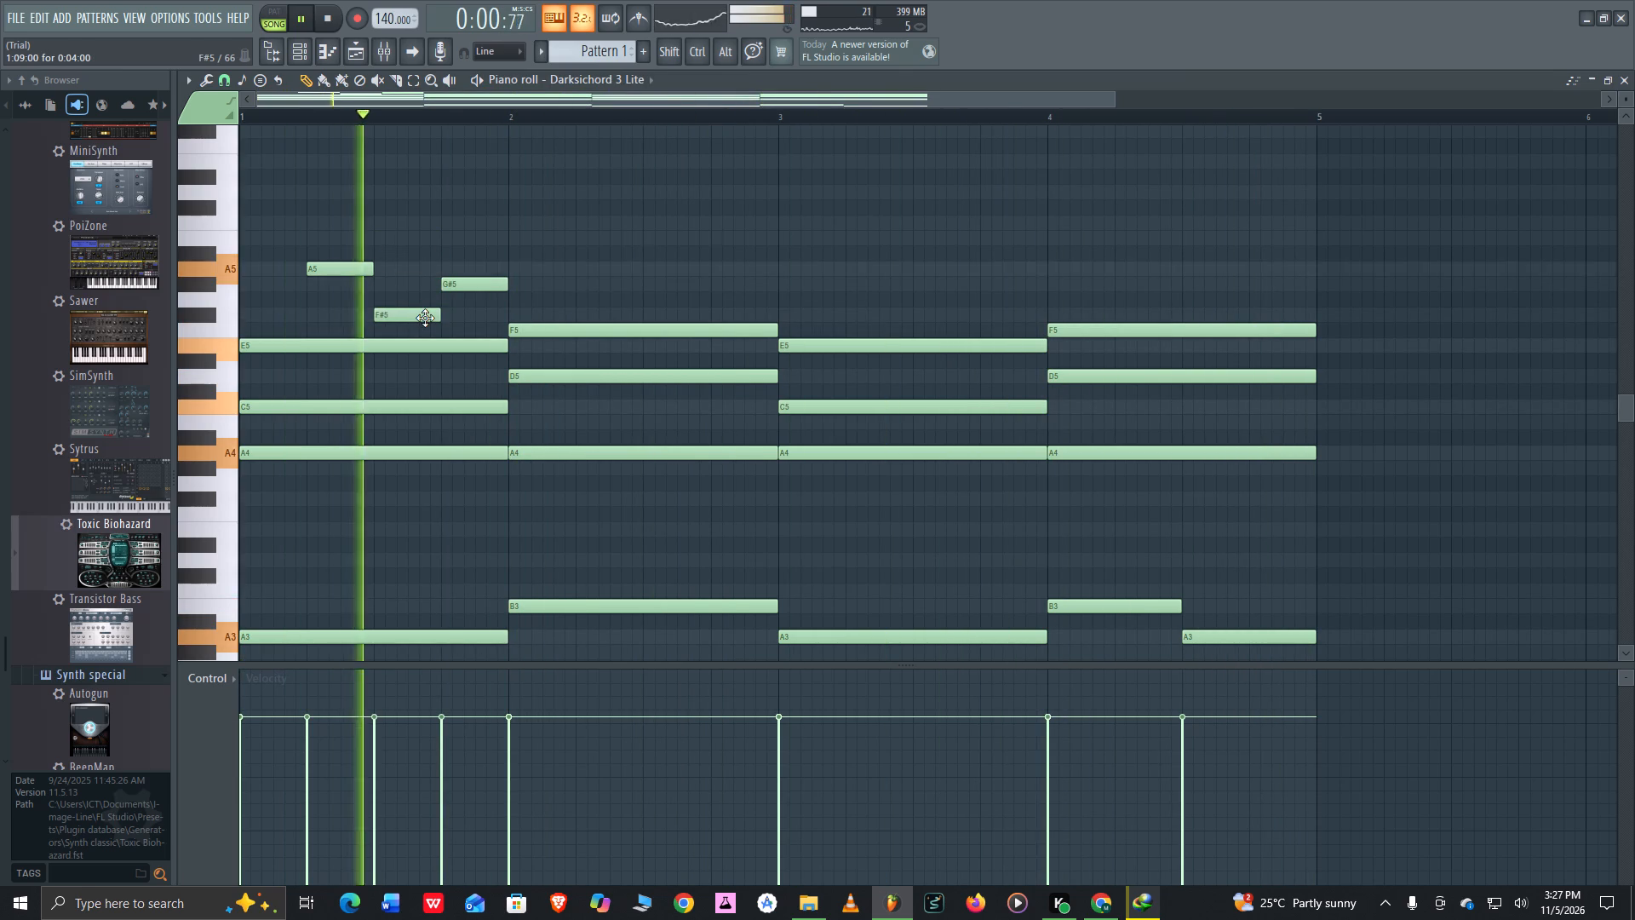
Erase the A5 note on beat 2 of bar 1.
right_click(353, 267)
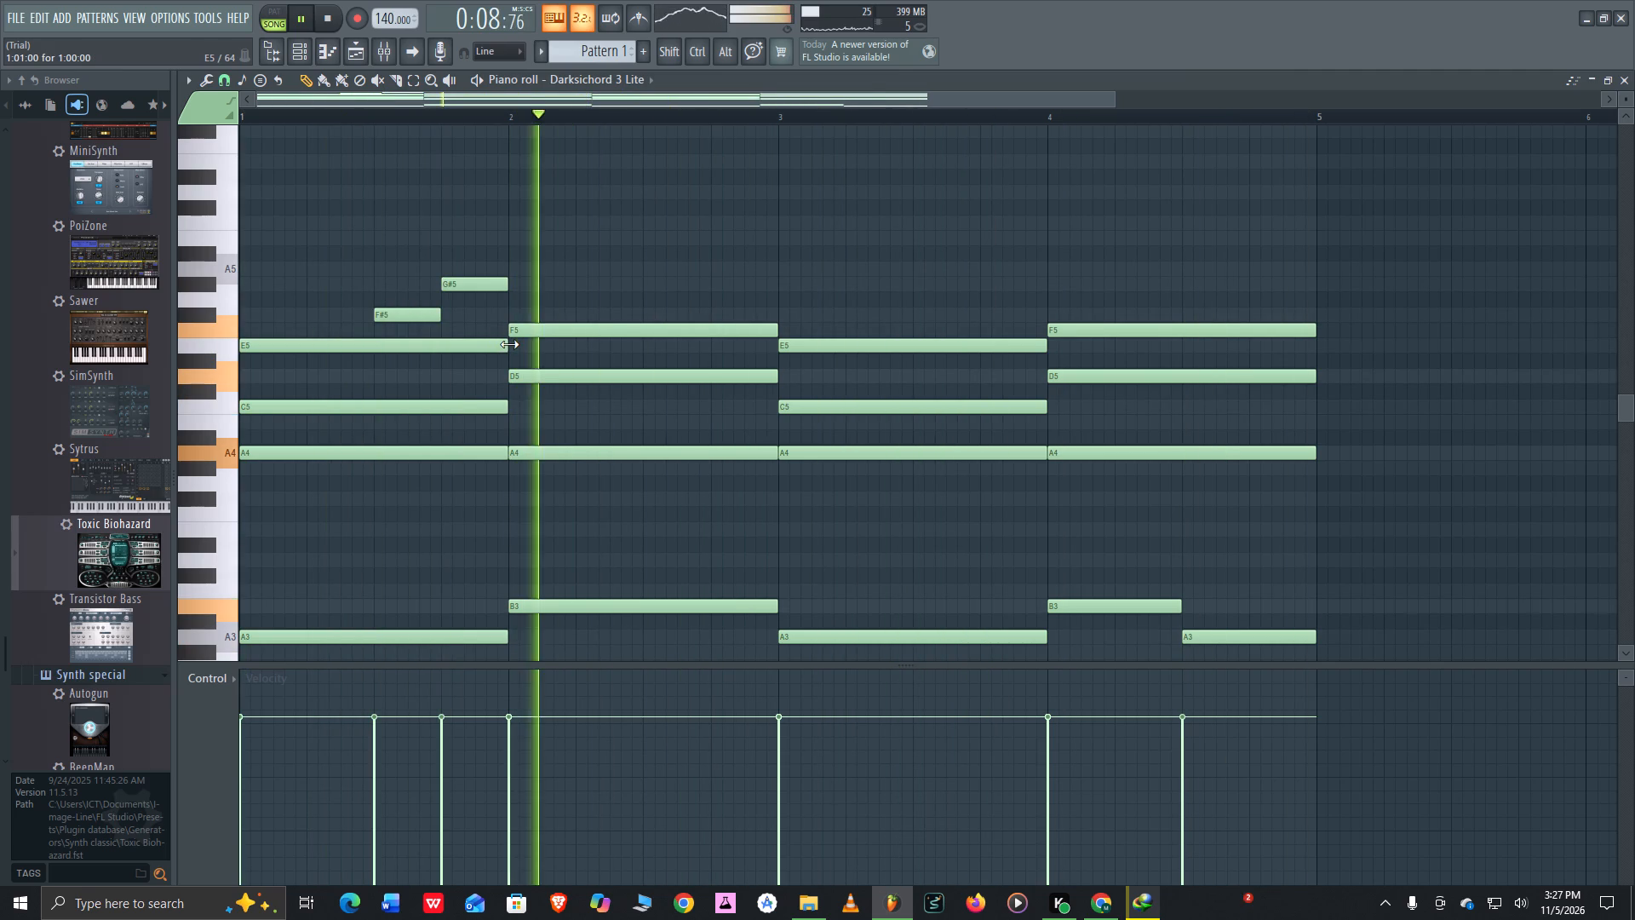
Repeat the one-beat F#5 on beat 3 and G#5 on beat 4 in bars 2 and 3.
click(645, 309)
click(714, 281)
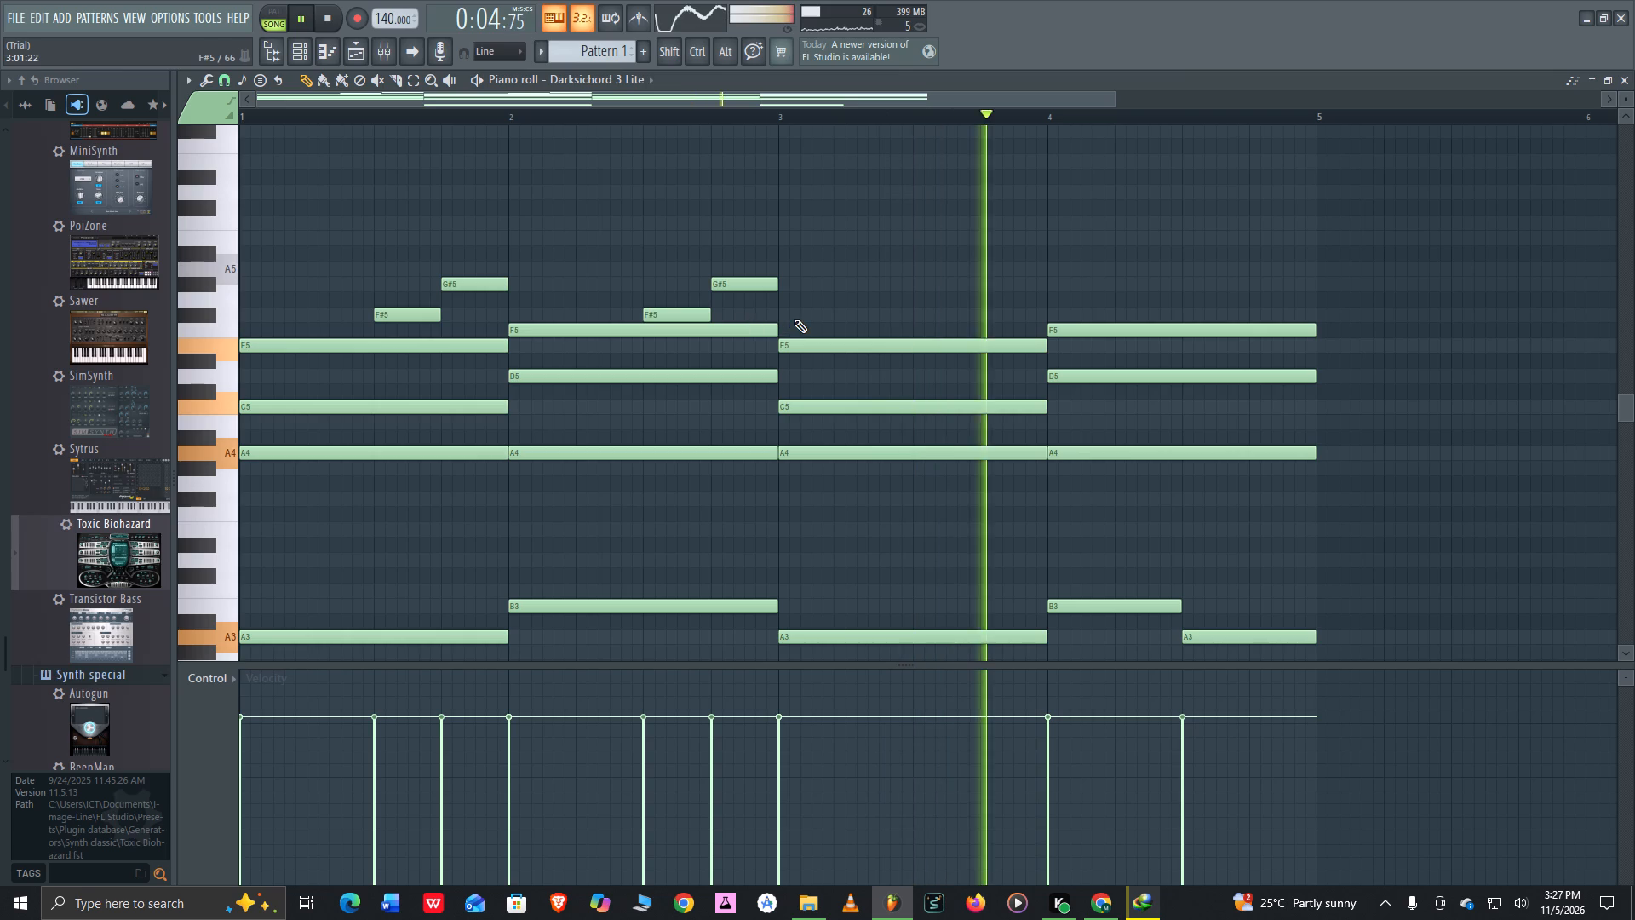
click(913, 313)
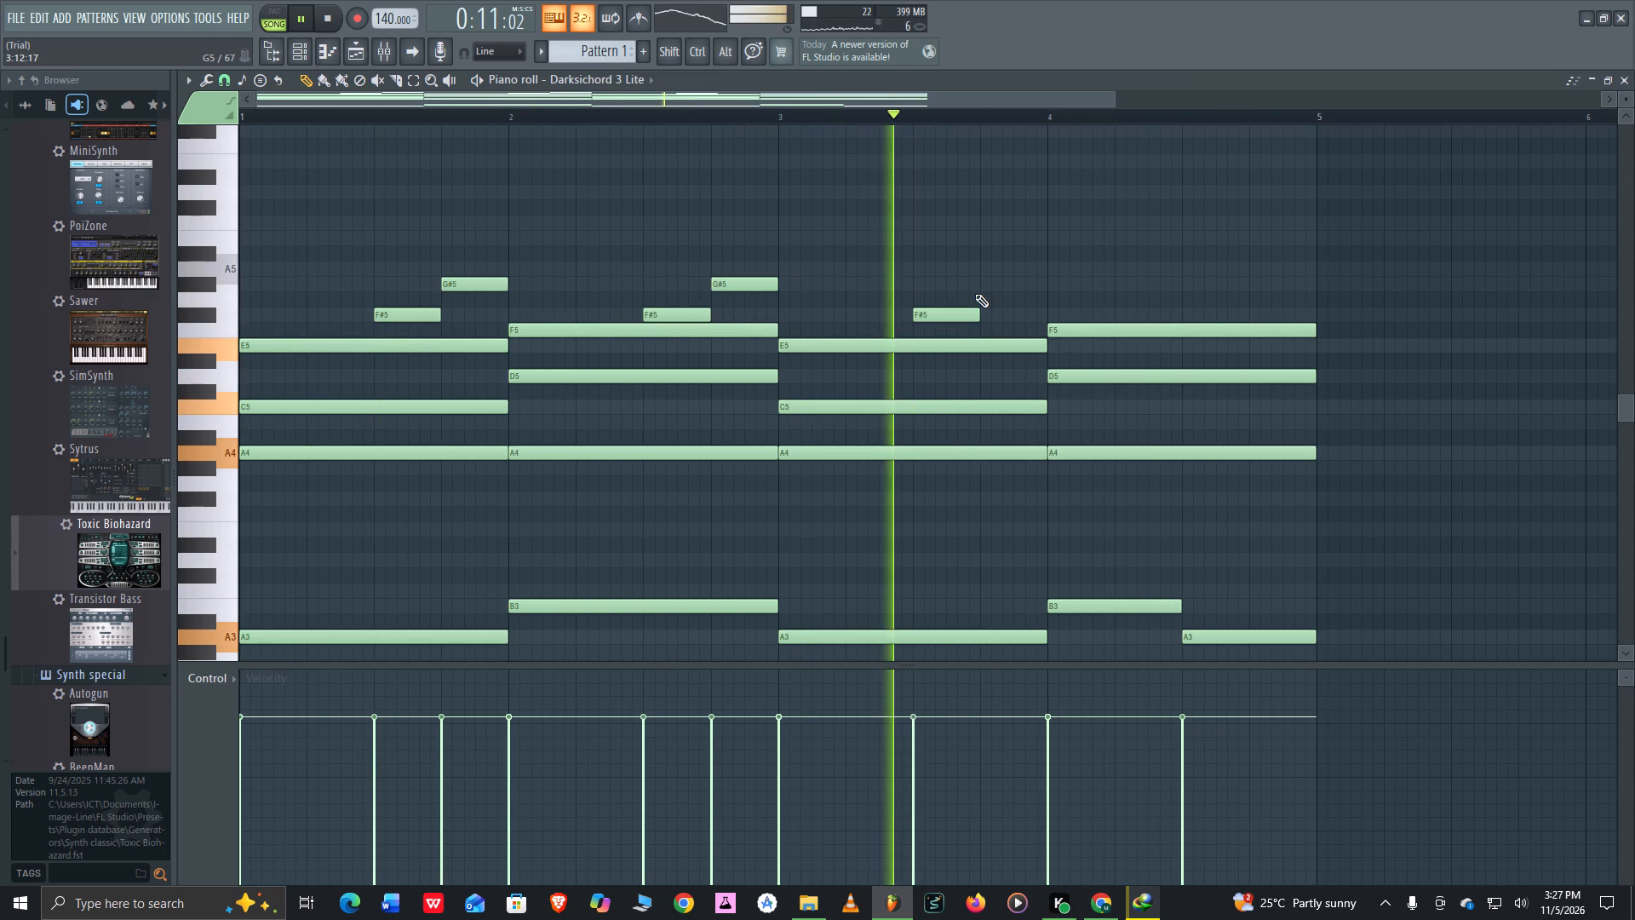
click(982, 279)
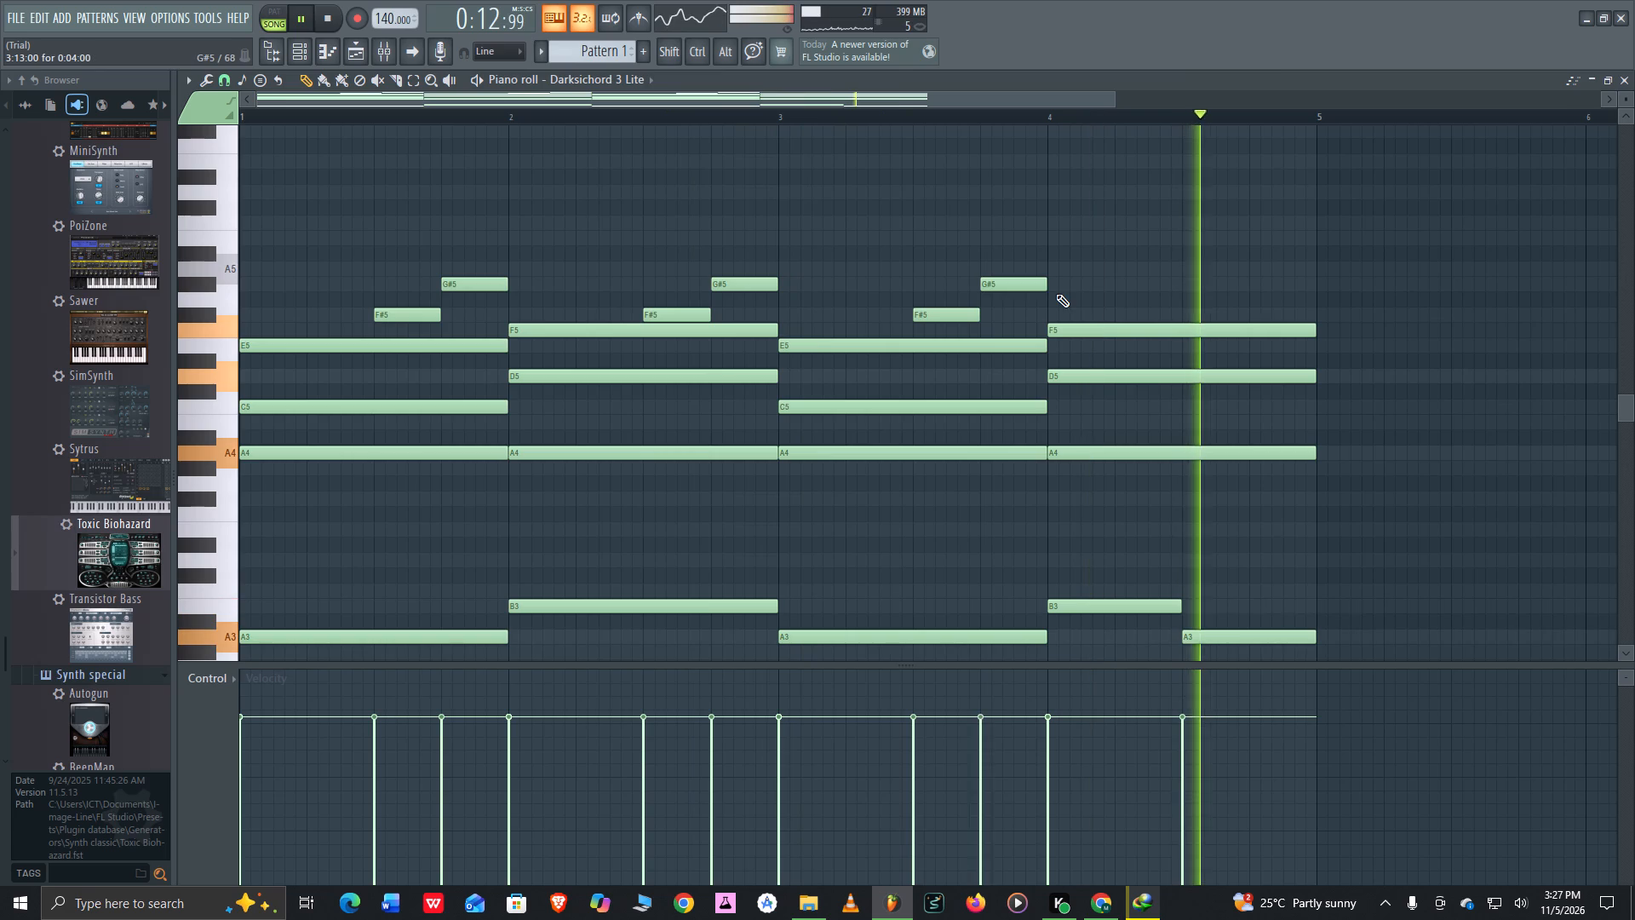
Add a one-beat F#5 note on beat 3 of bar 4.
click(1187, 313)
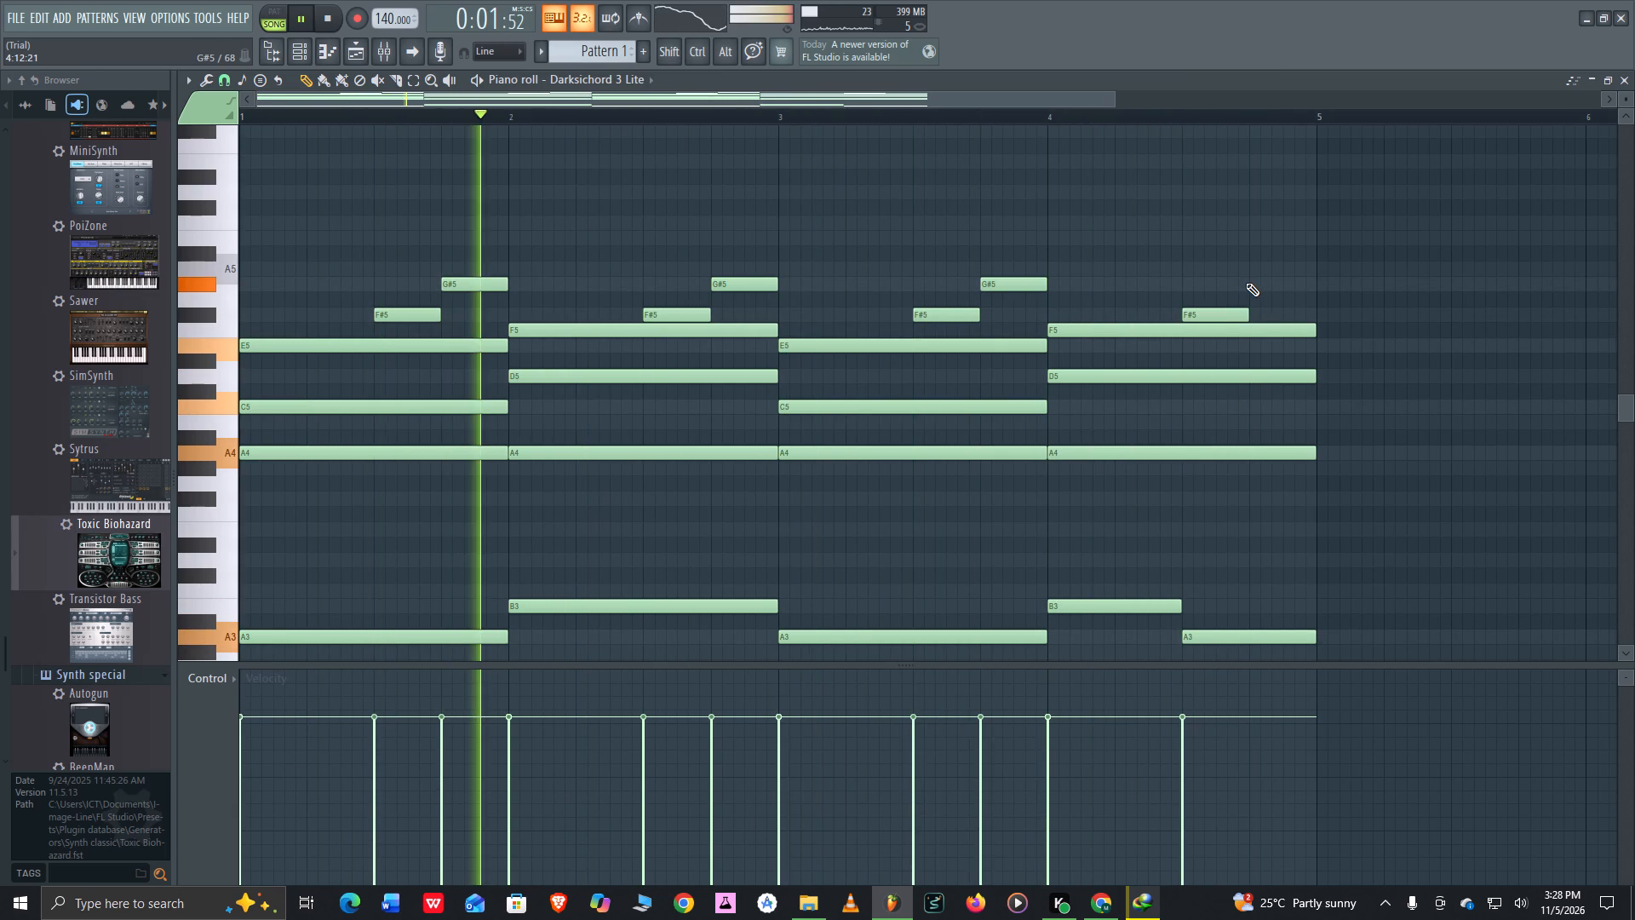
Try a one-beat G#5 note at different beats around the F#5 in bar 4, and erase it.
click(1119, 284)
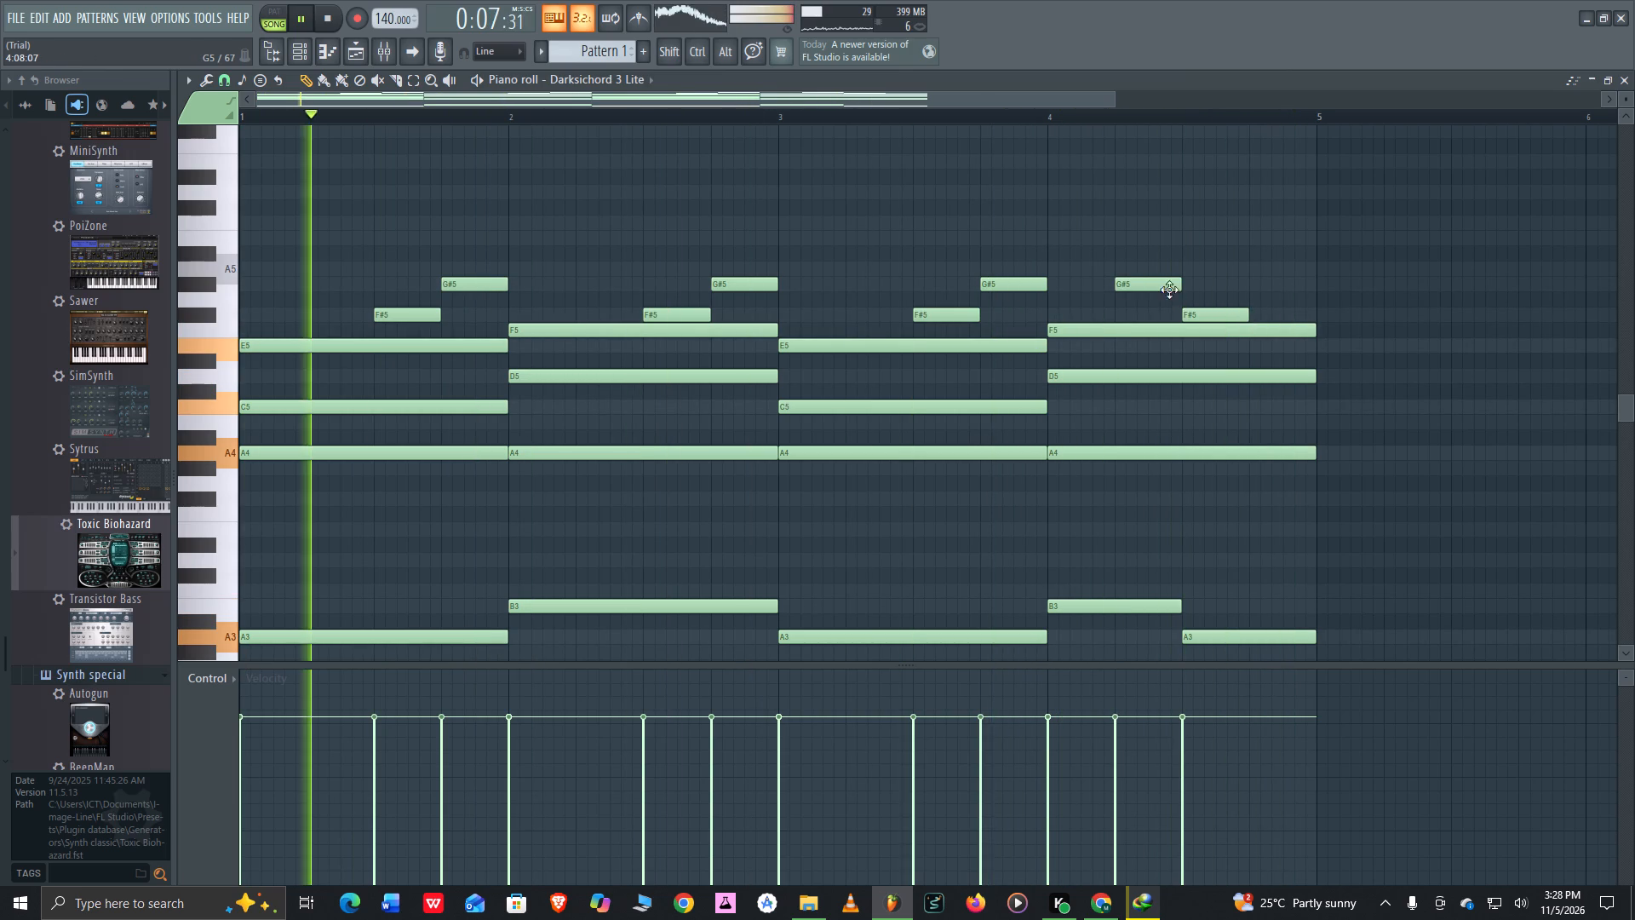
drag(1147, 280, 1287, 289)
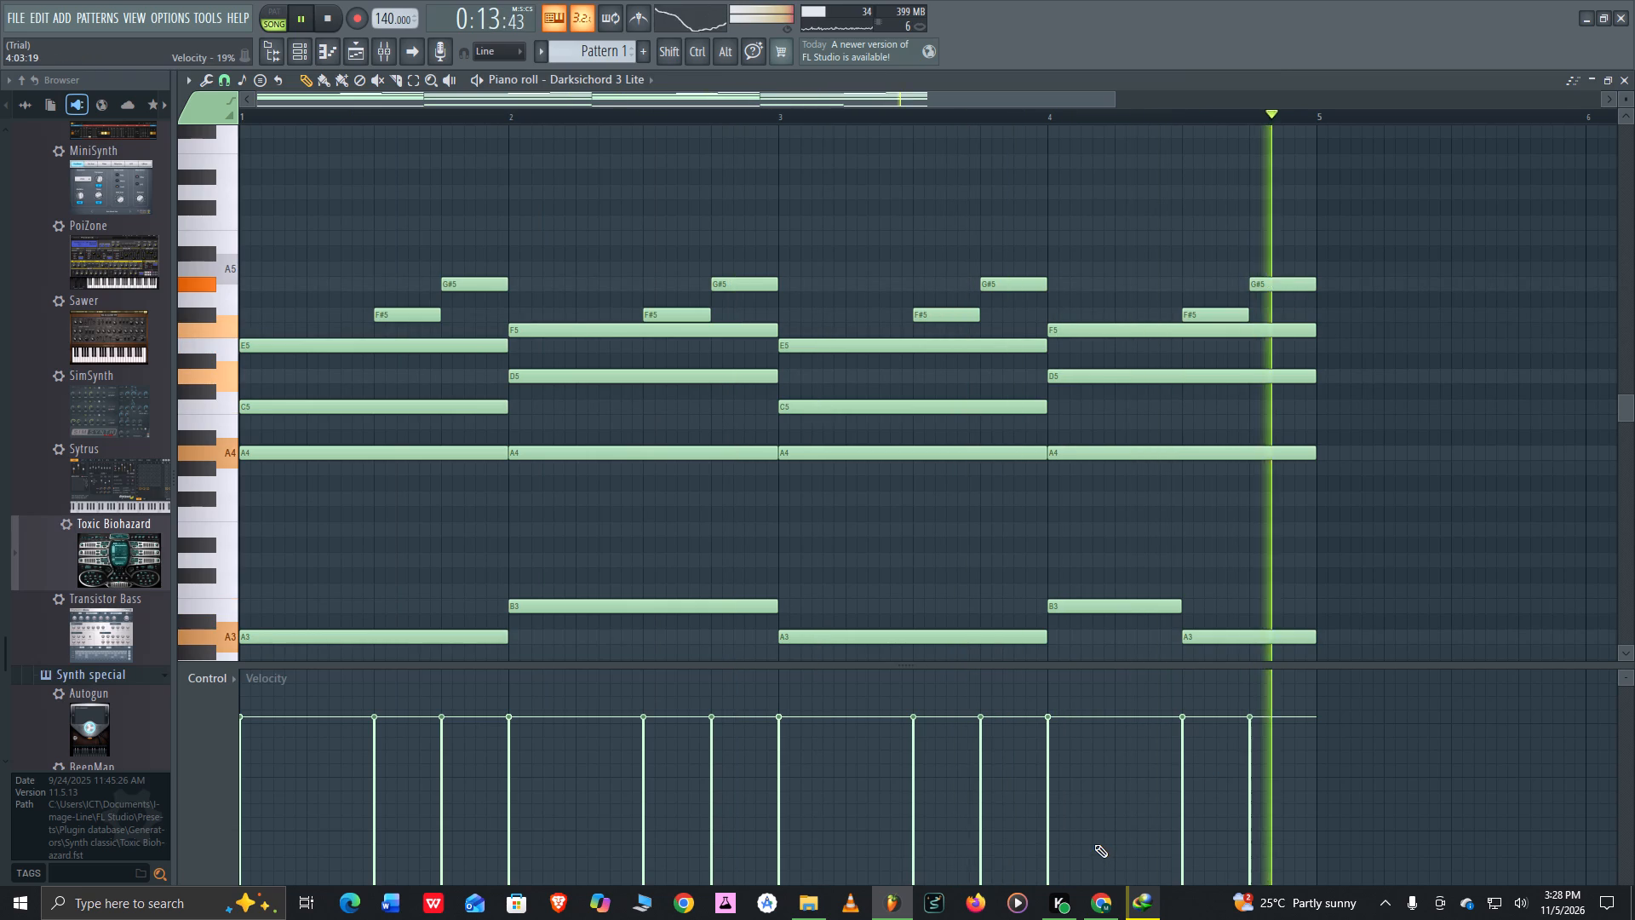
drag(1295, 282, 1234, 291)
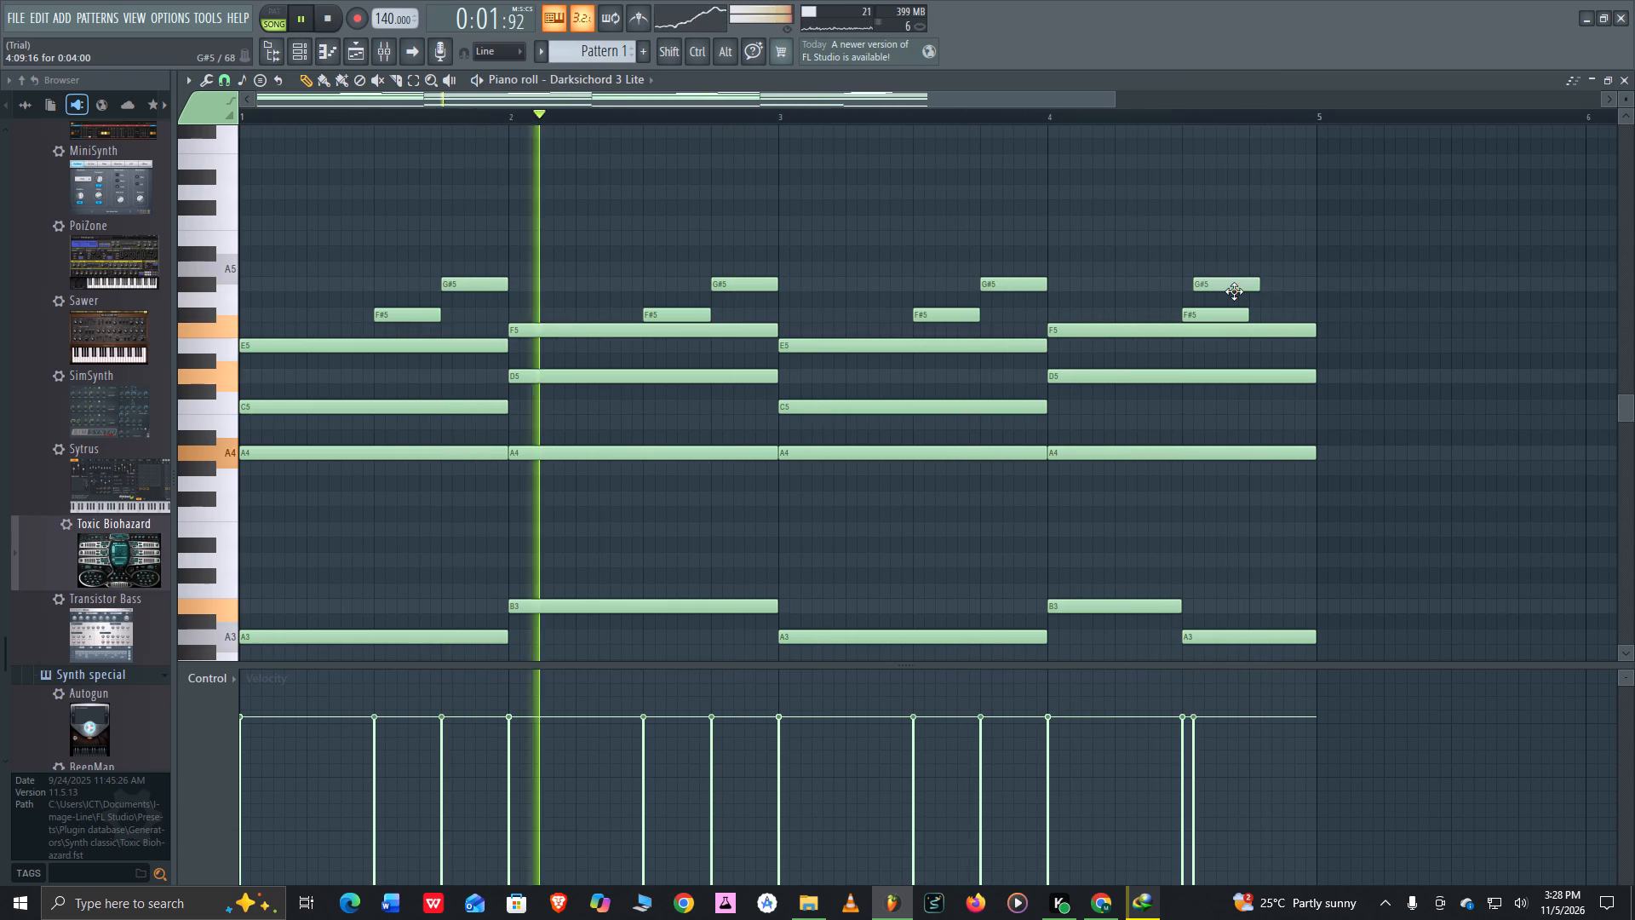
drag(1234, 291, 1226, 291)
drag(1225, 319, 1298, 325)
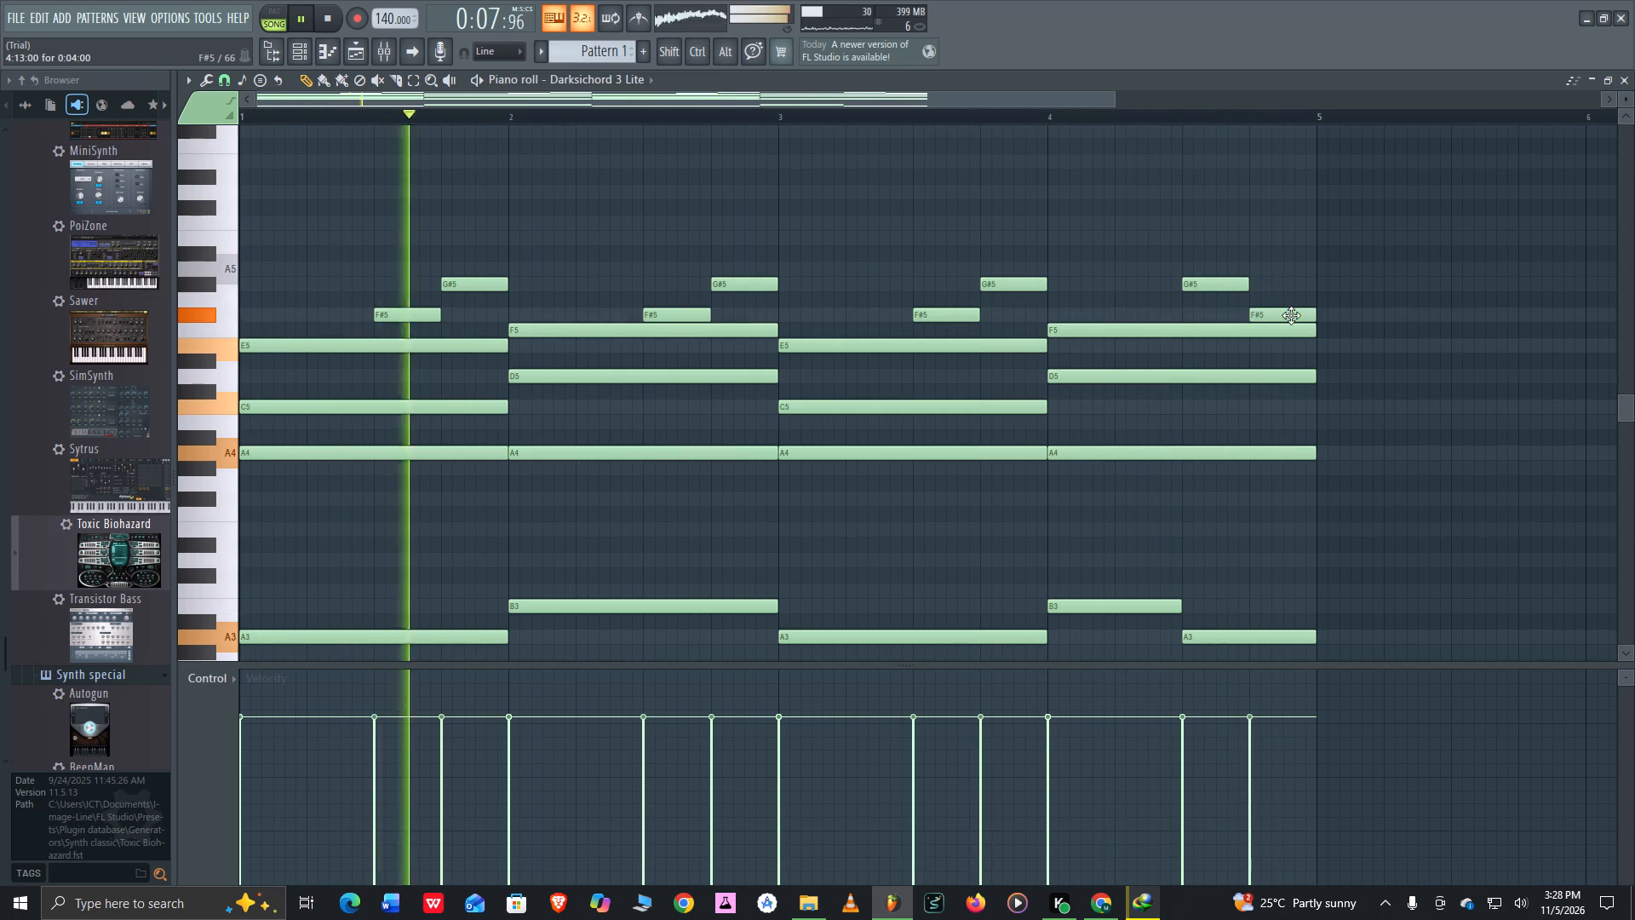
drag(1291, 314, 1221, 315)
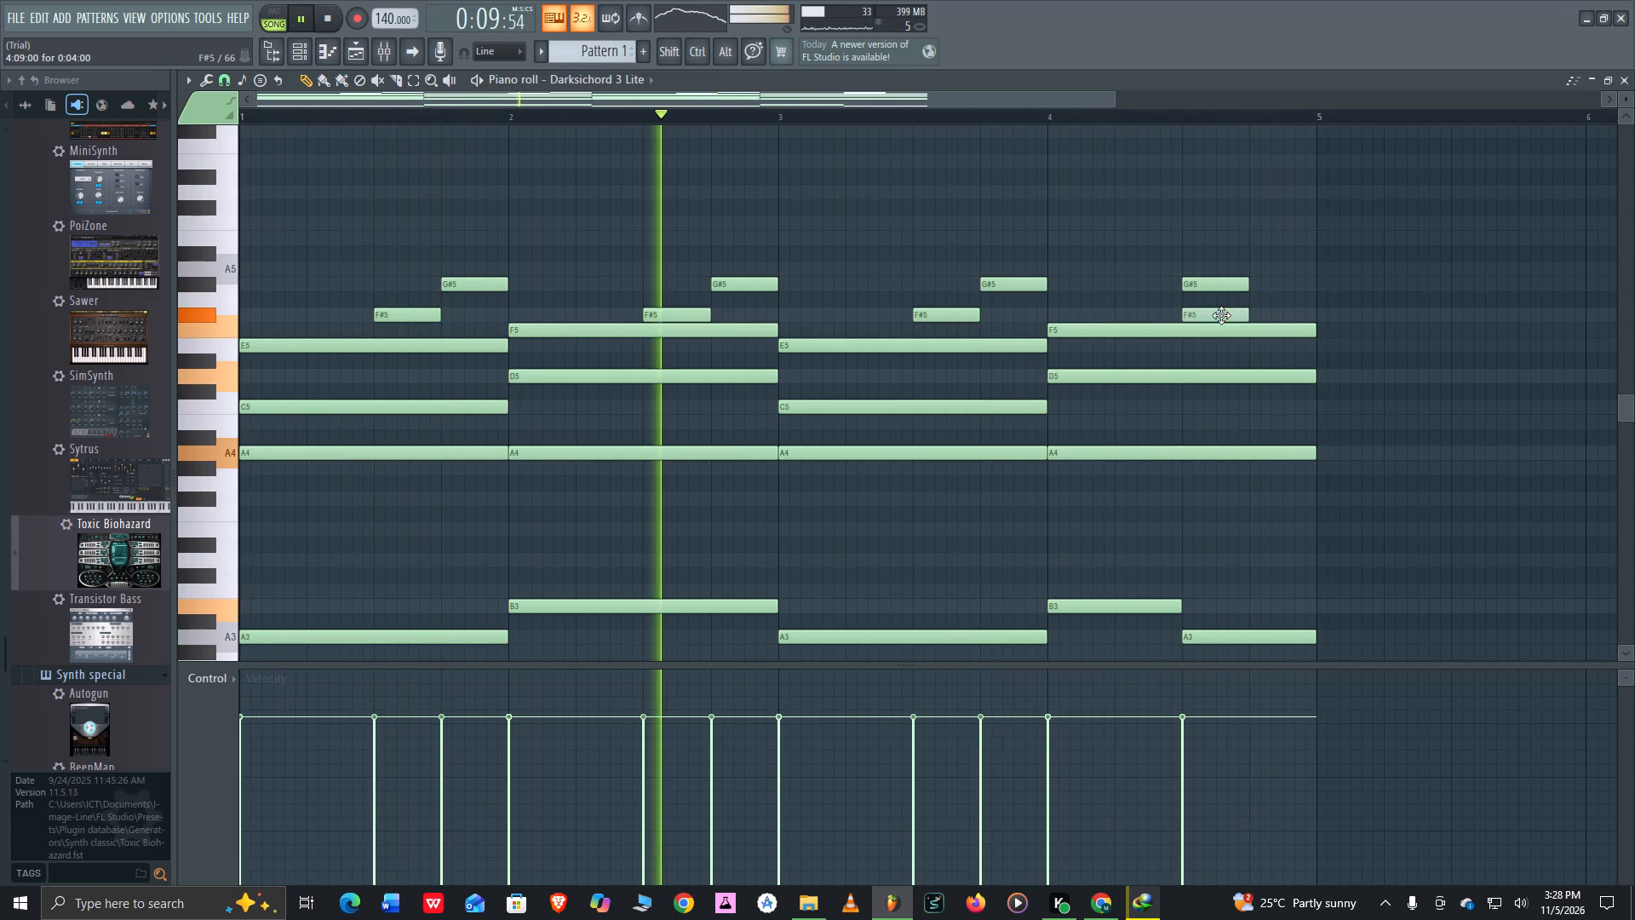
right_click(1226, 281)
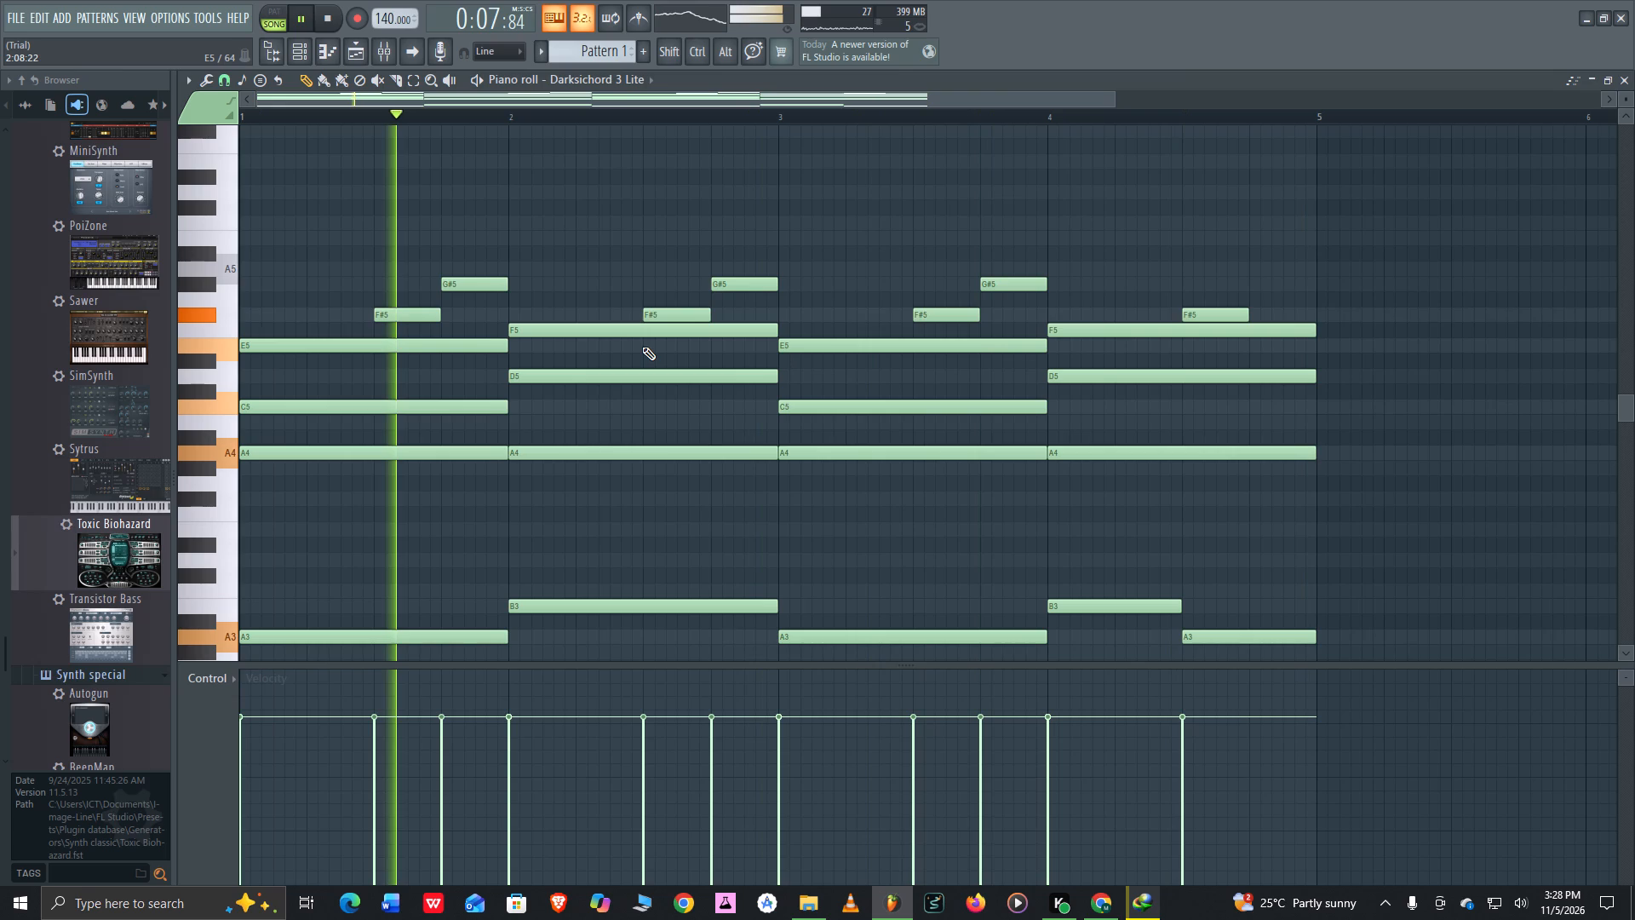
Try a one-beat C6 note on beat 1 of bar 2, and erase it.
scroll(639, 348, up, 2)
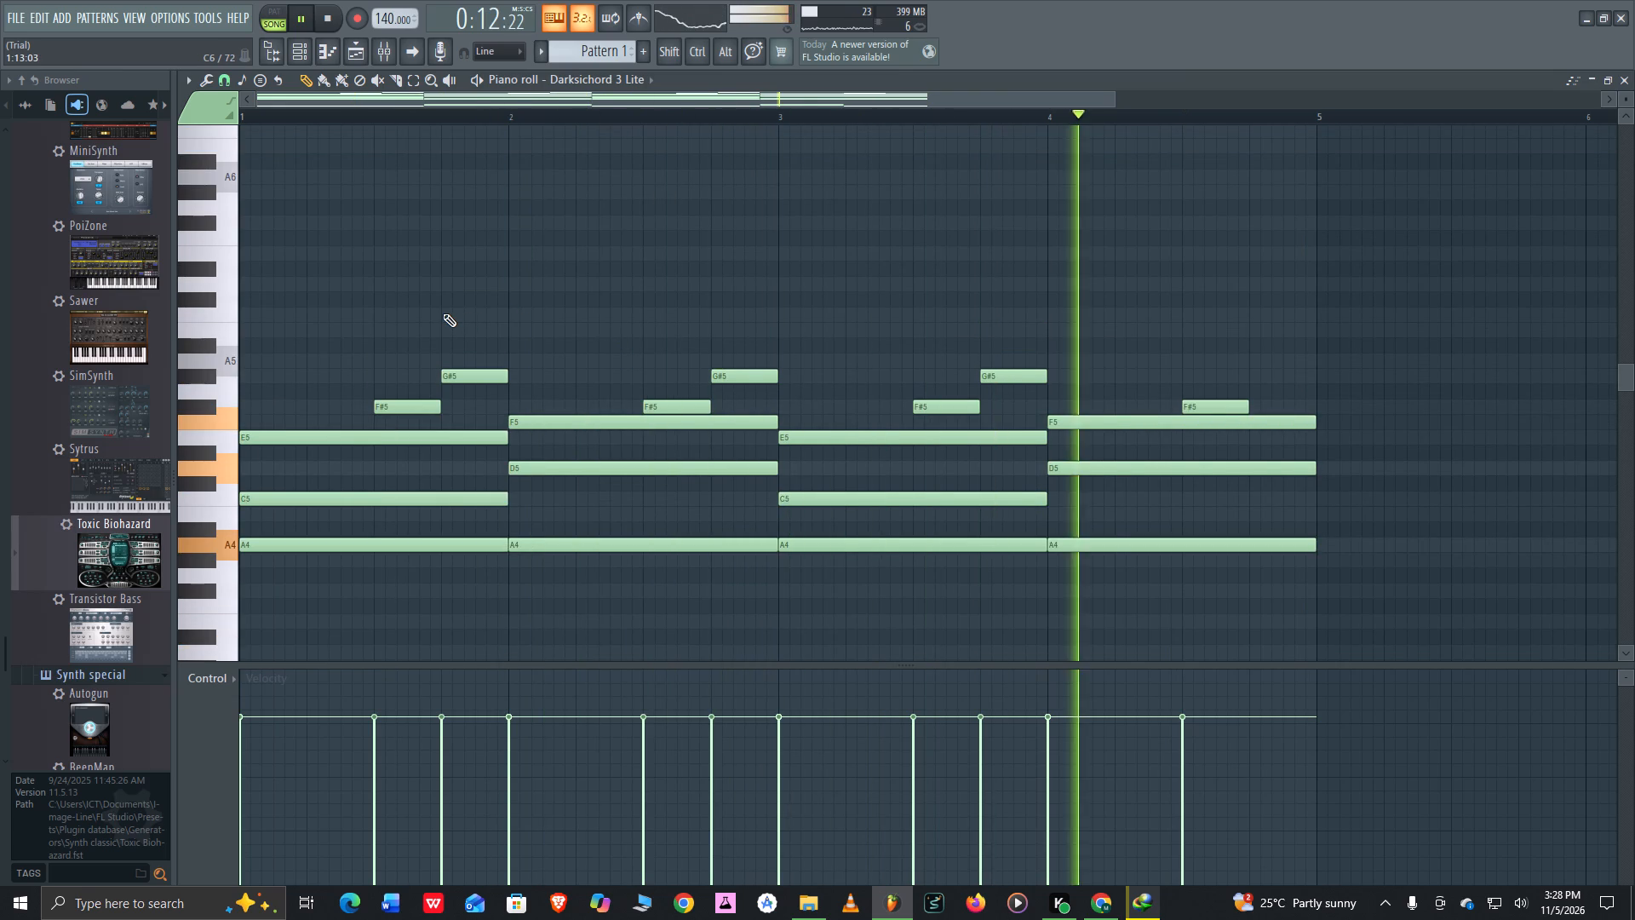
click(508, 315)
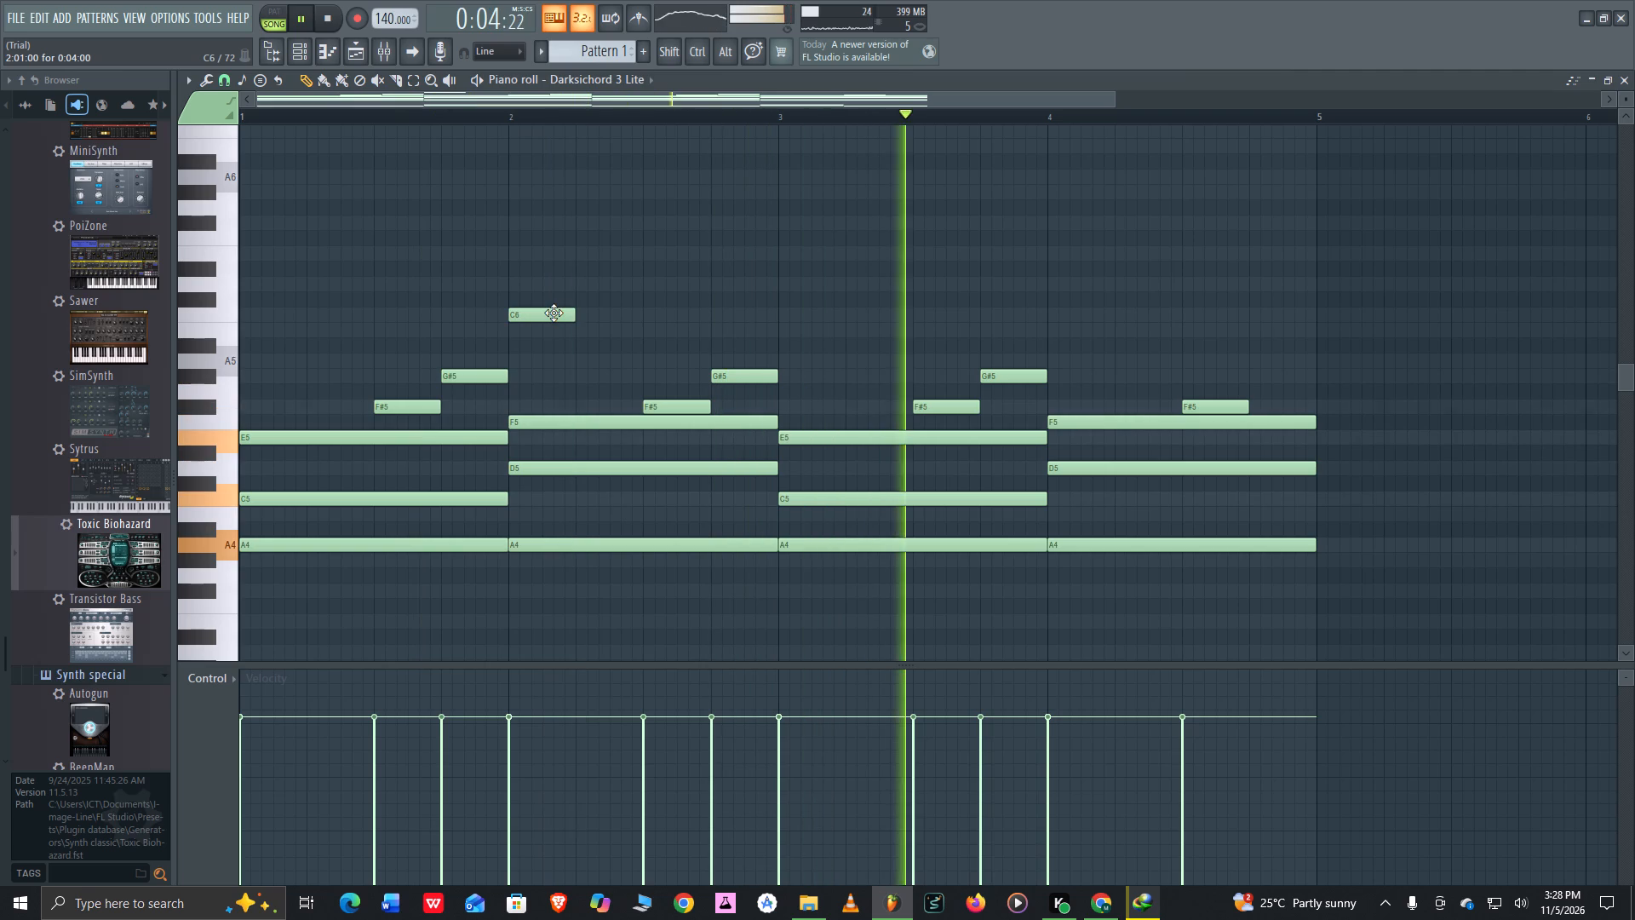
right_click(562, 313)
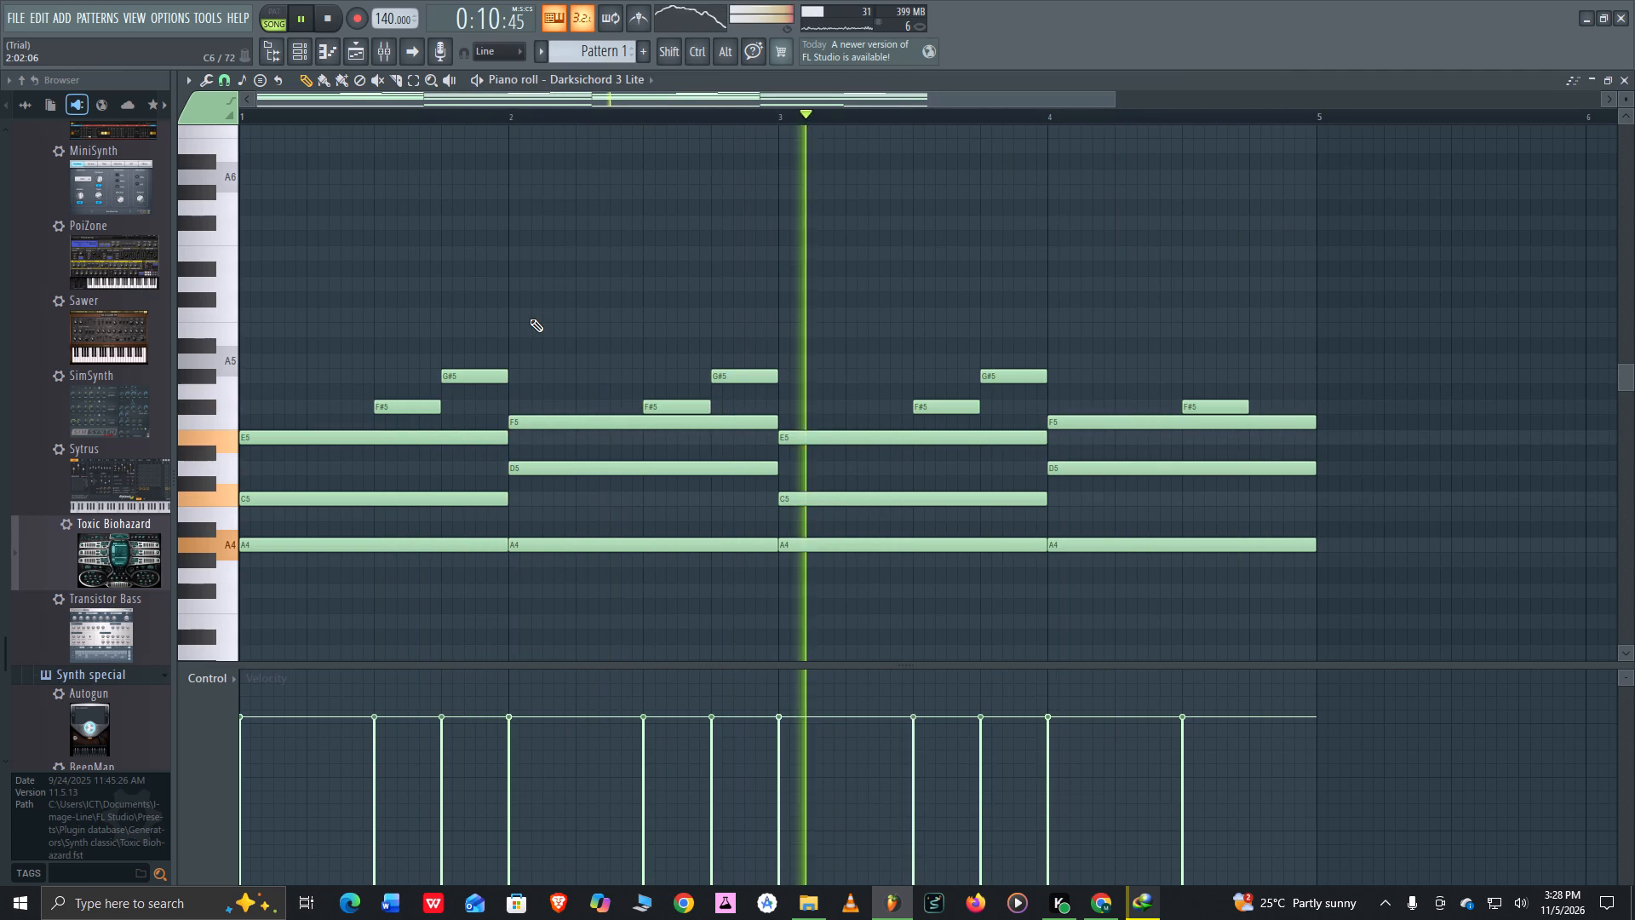
Open the Playlist and play the arrangement from about bar 3.
click(360, 59)
double_click(525, 115)
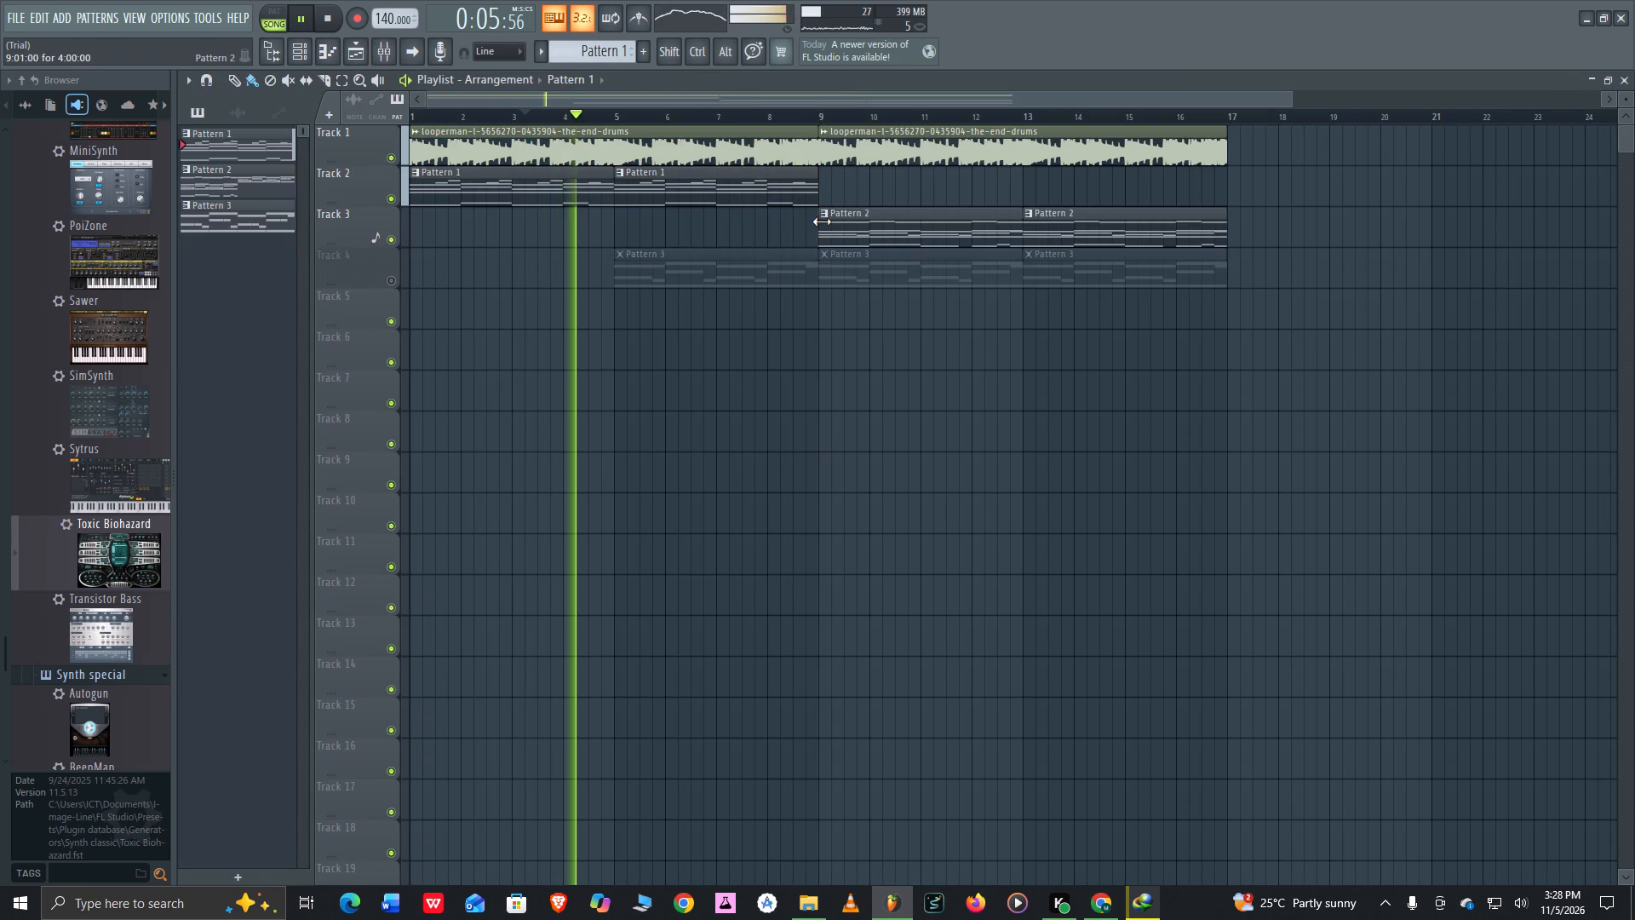
Make Pattern 2 the current pattern from its clip at bar 9 on Track 3.
click(852, 233)
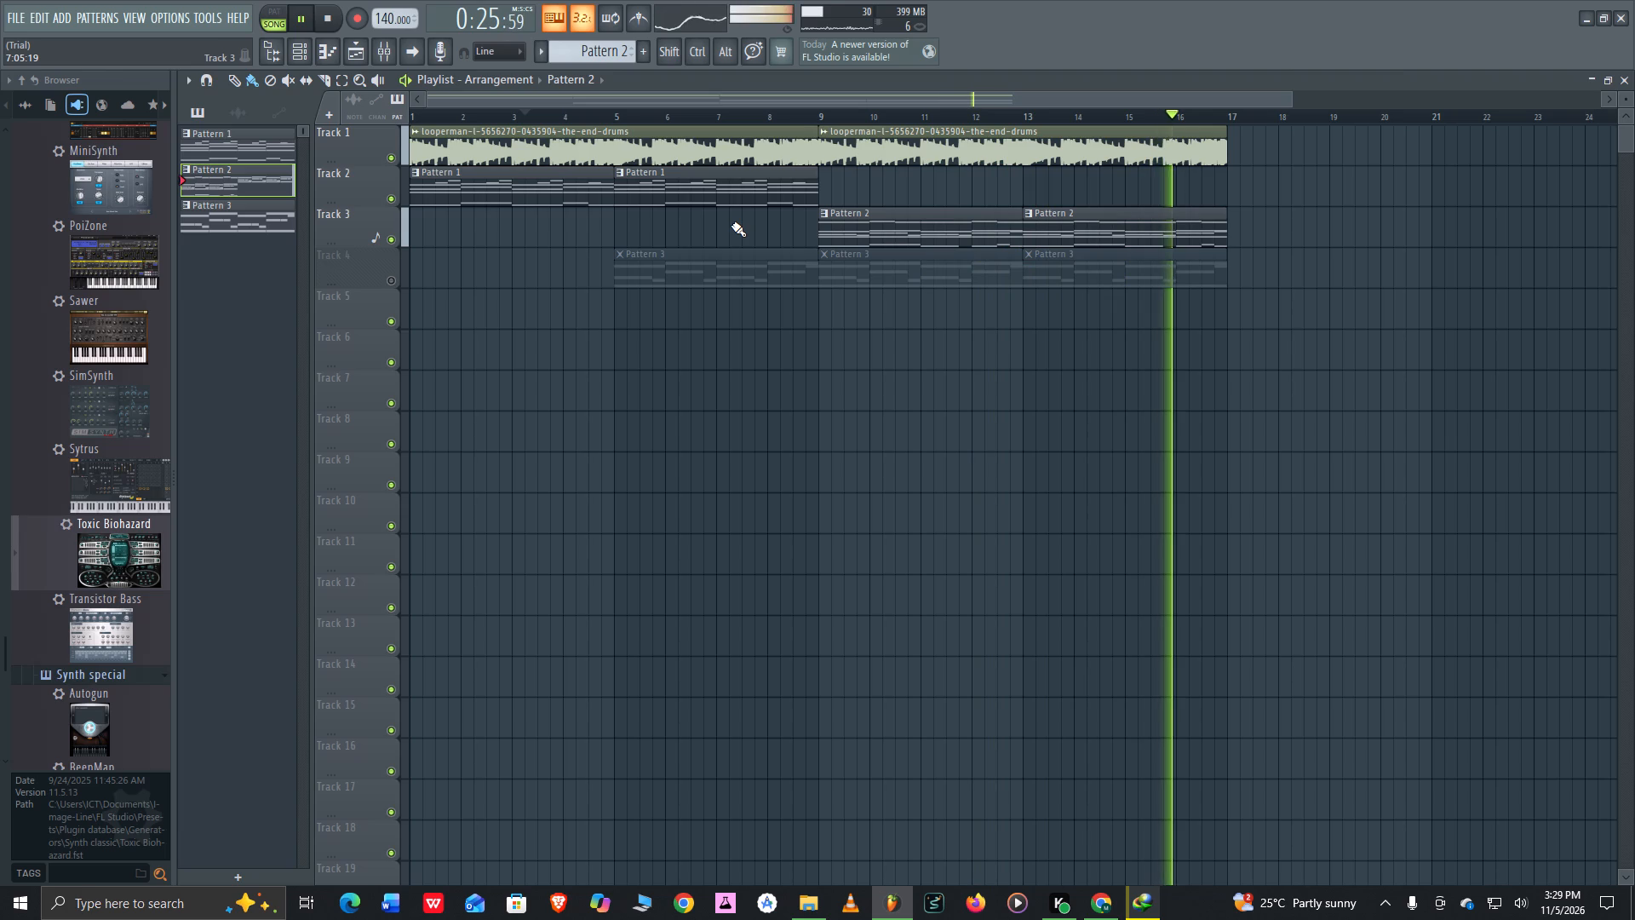
Delete the second Pattern 1 clip, starting at bar 5, from Track 2.
right_click(699, 191)
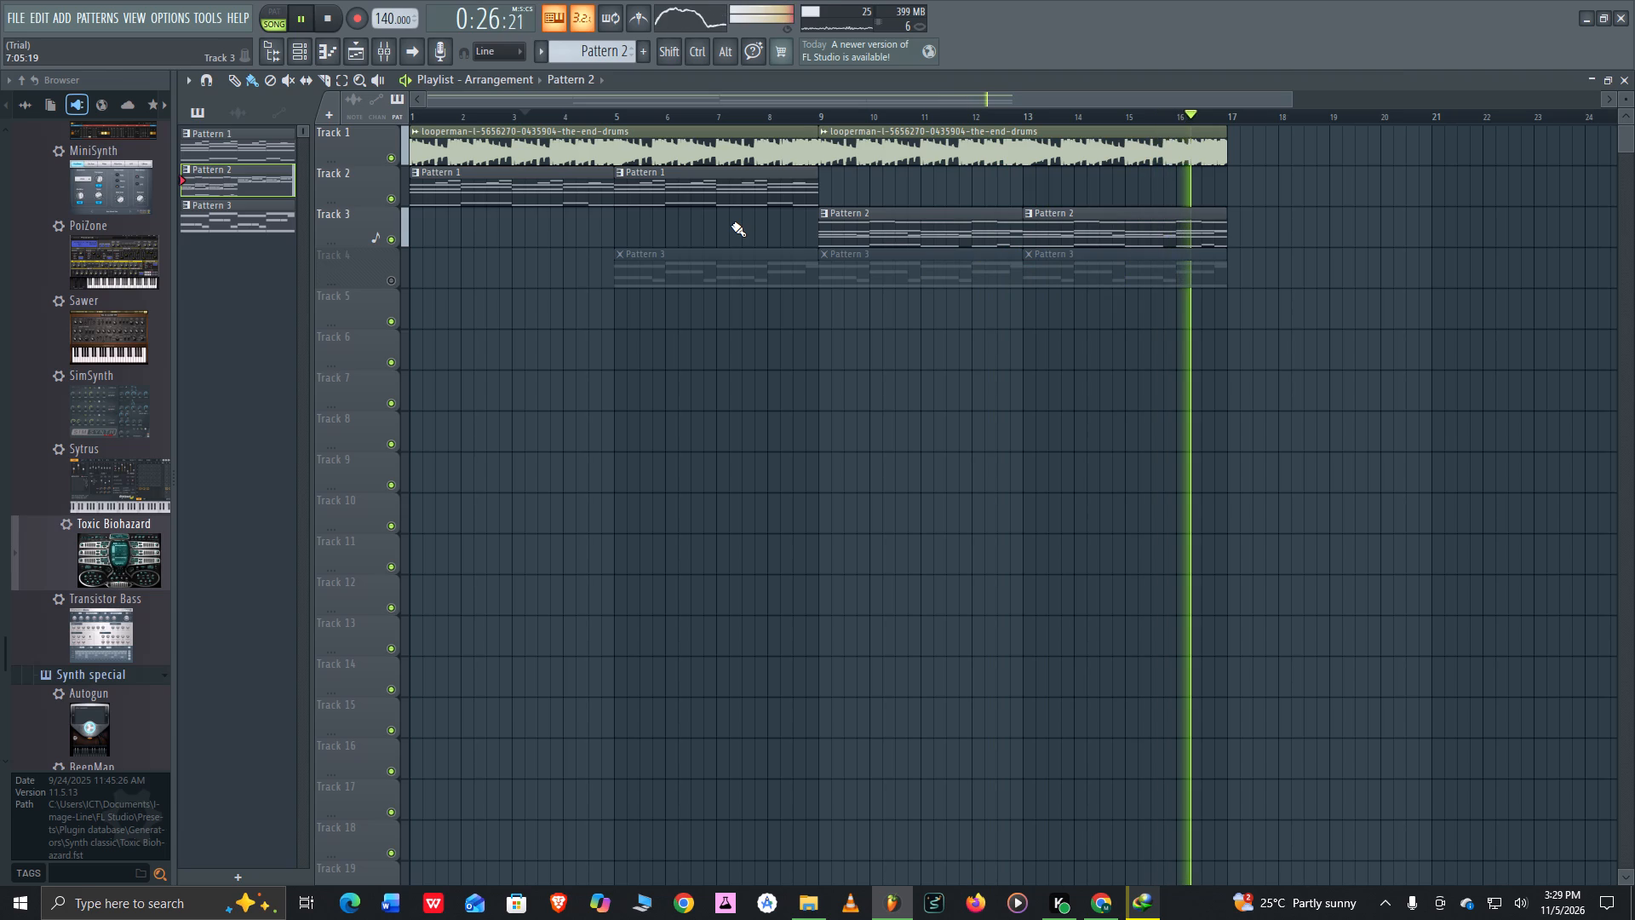
Consolidate Track 2 from the track start, rendering its four-bar Pattern 1 clip as a 16-bit stereo WAV.
right_click(357, 182)
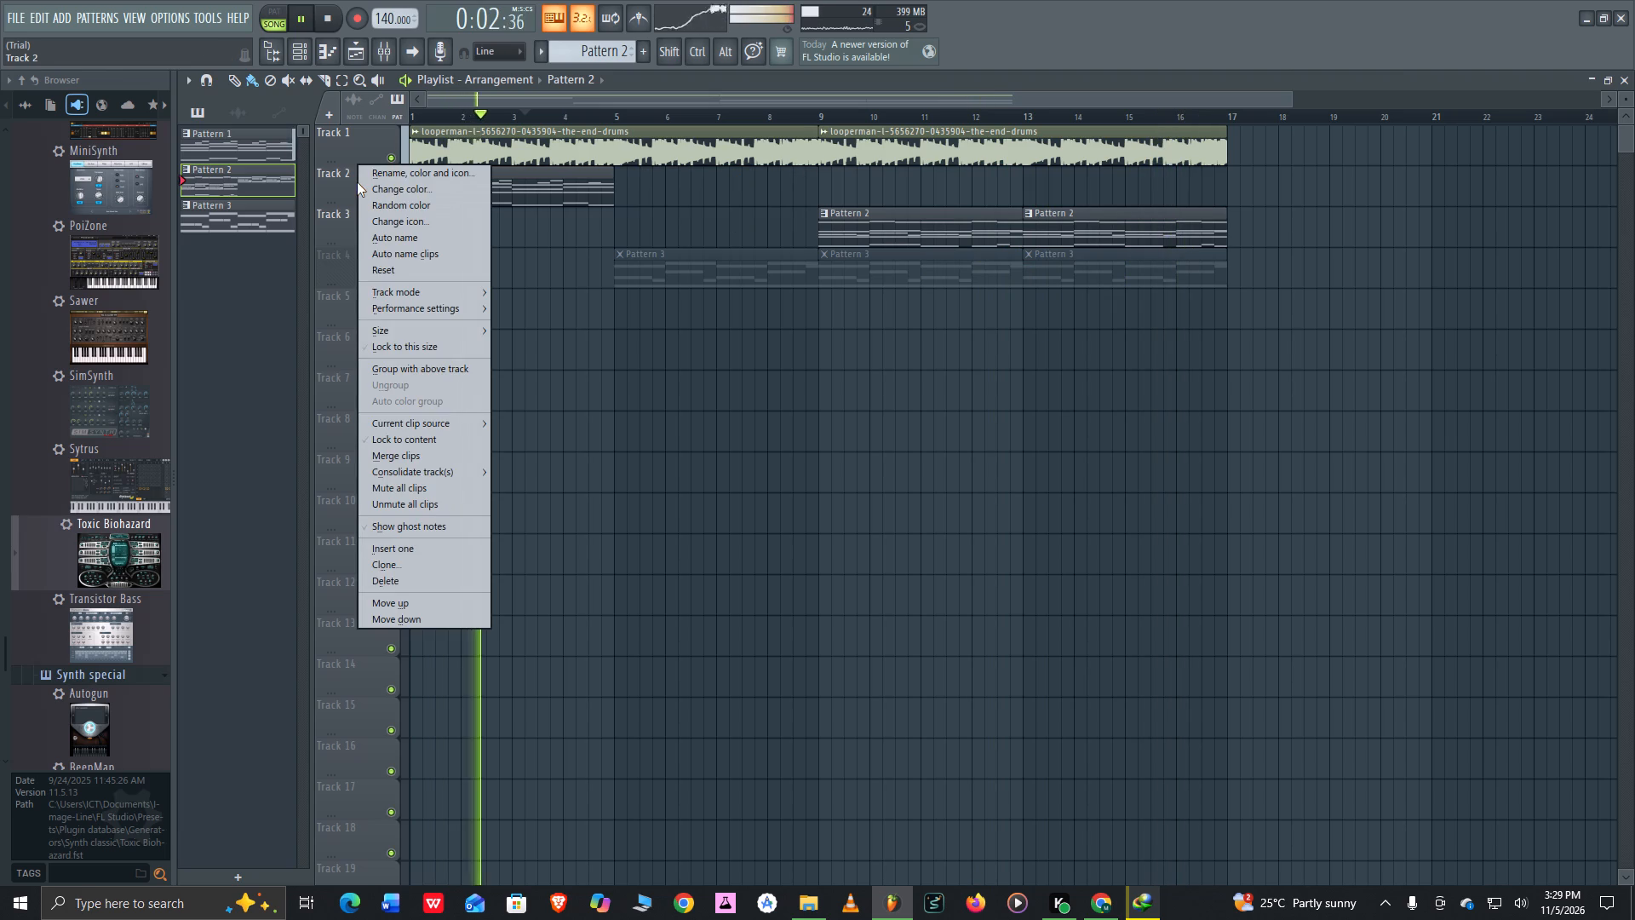
click(427, 475)
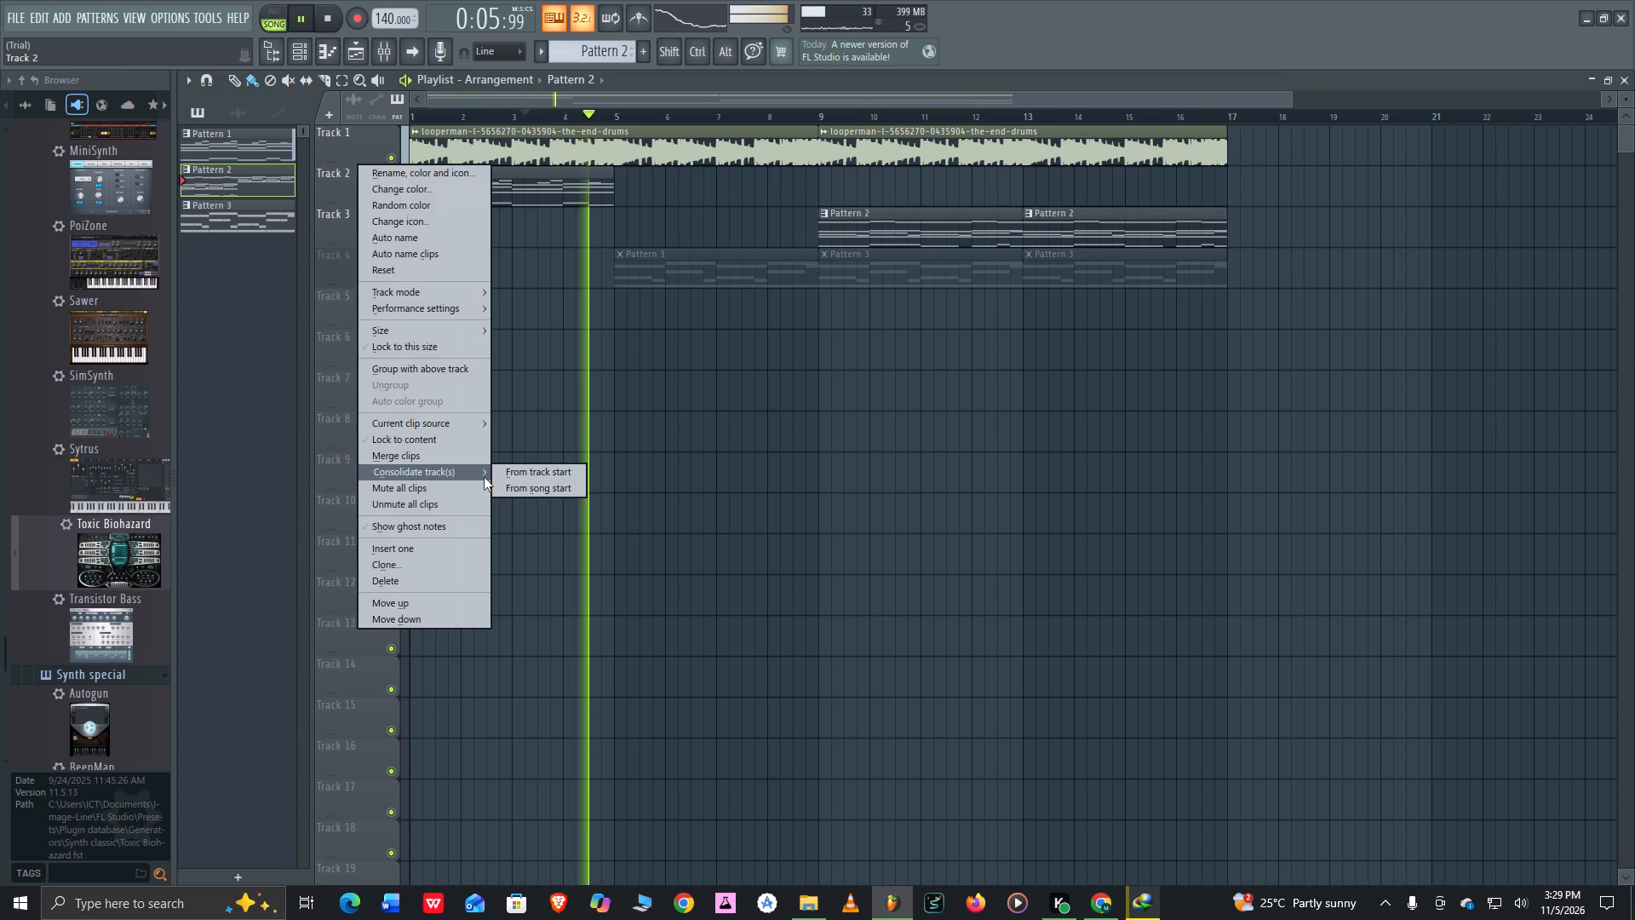
click(513, 469)
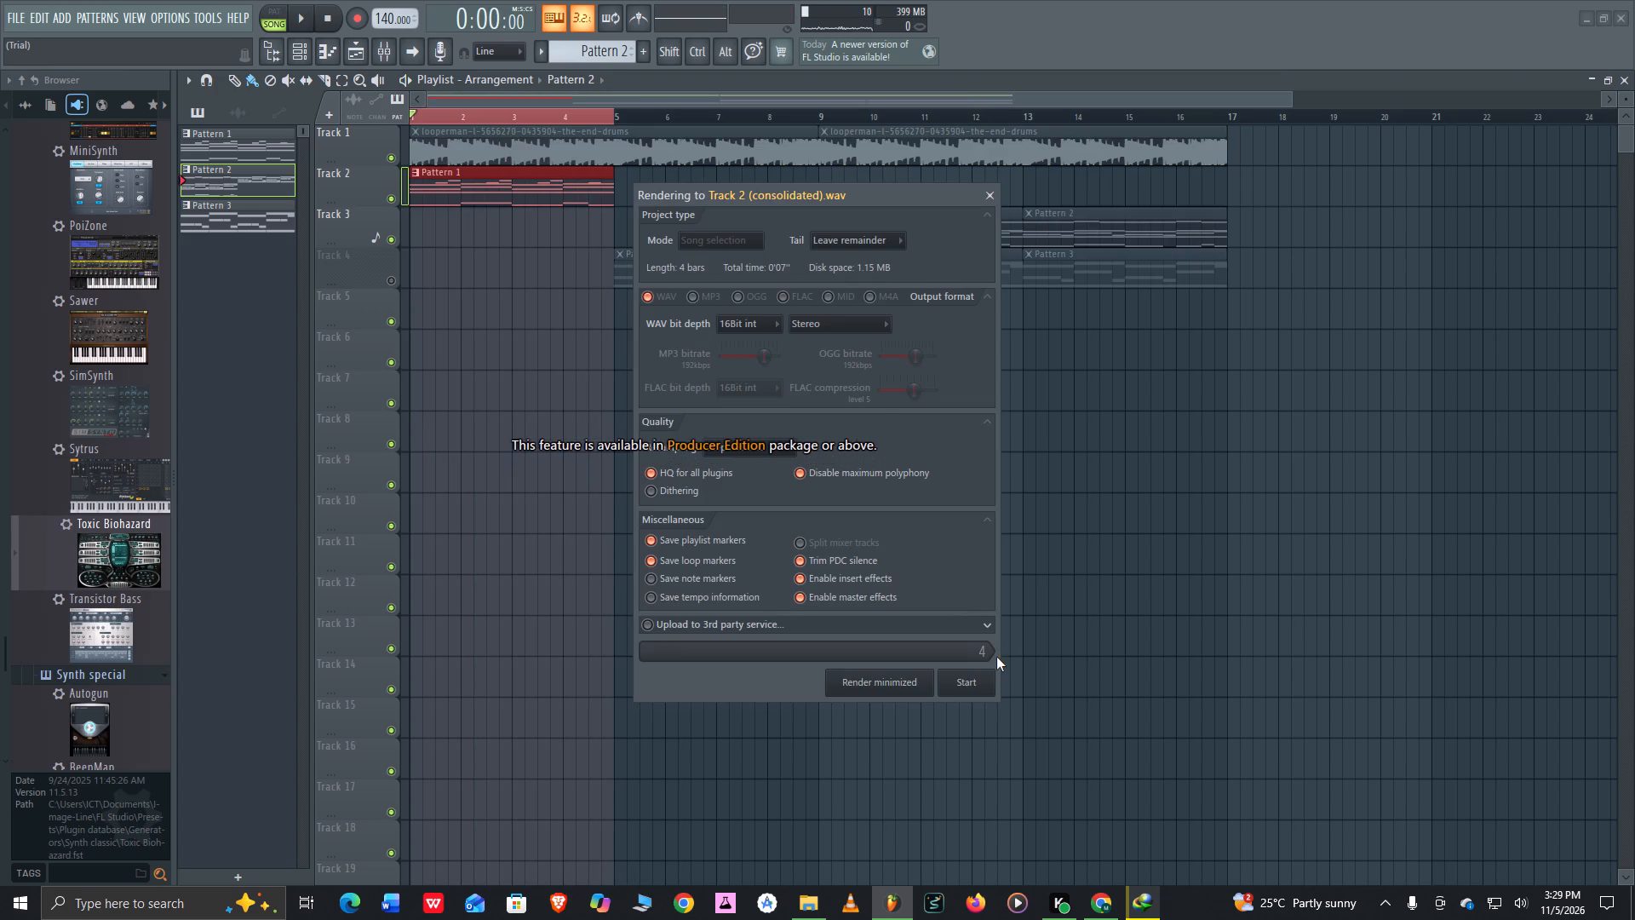
click(977, 677)
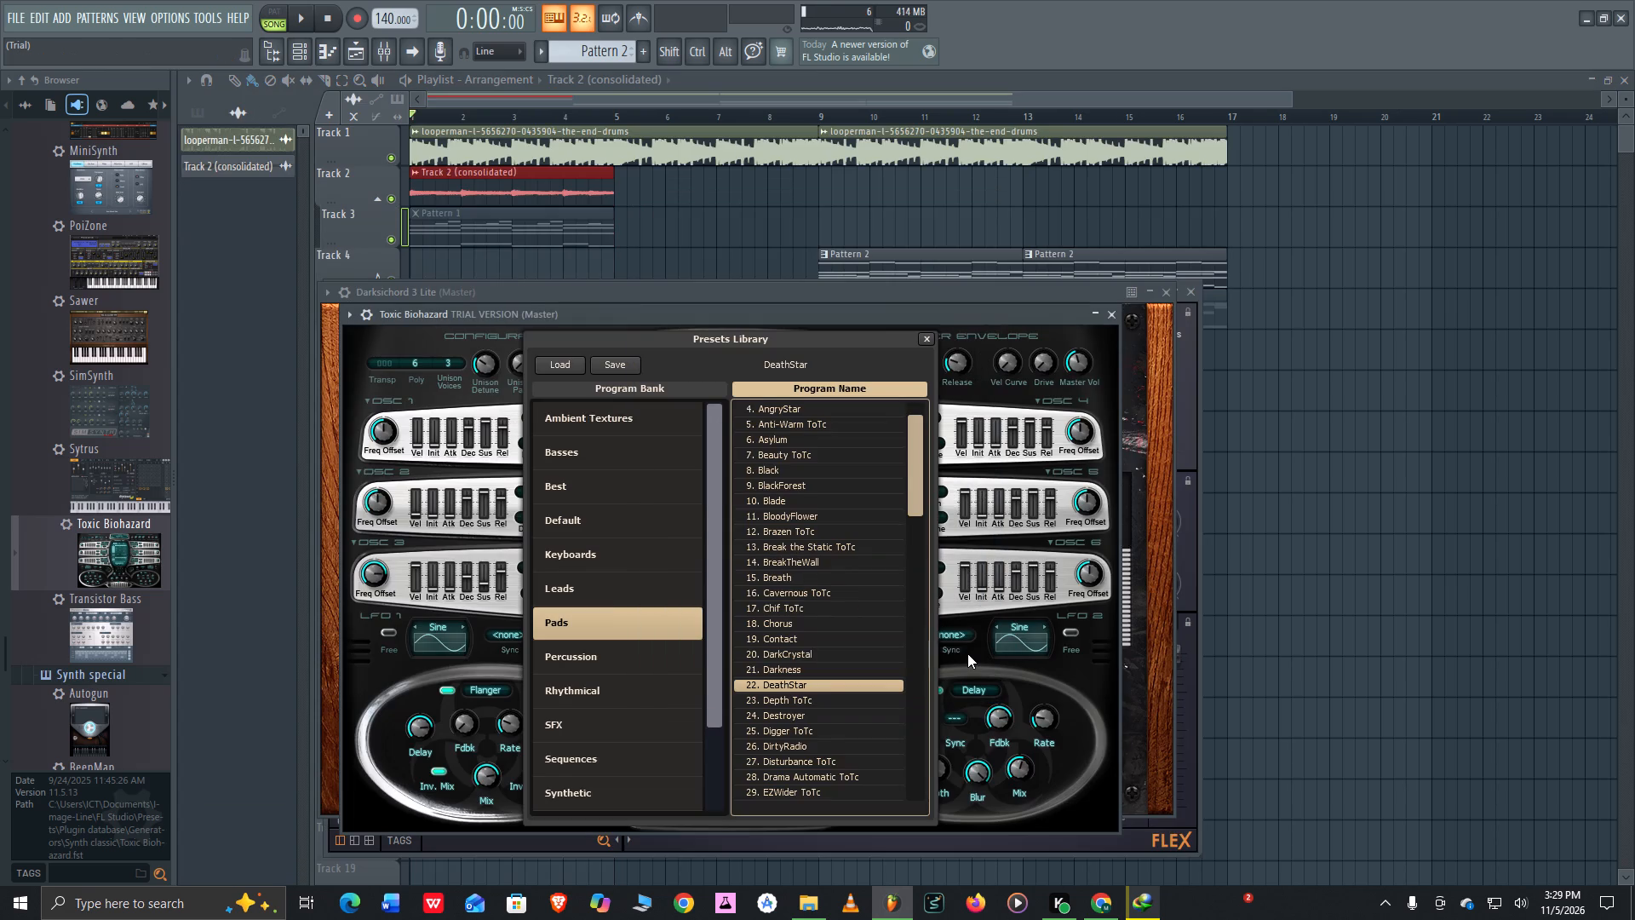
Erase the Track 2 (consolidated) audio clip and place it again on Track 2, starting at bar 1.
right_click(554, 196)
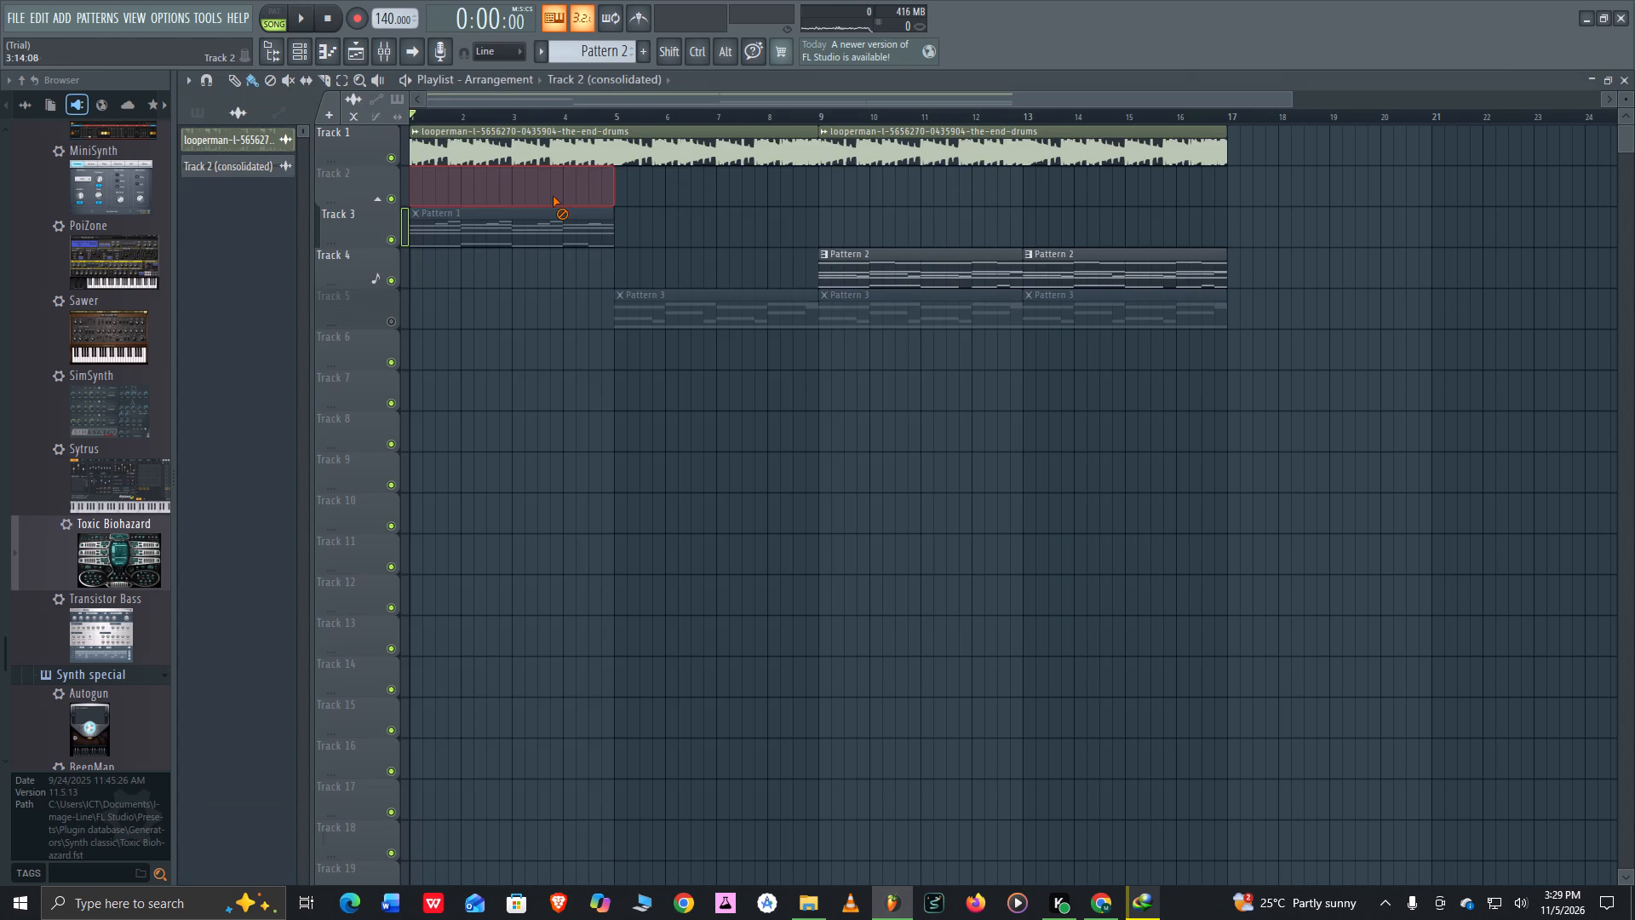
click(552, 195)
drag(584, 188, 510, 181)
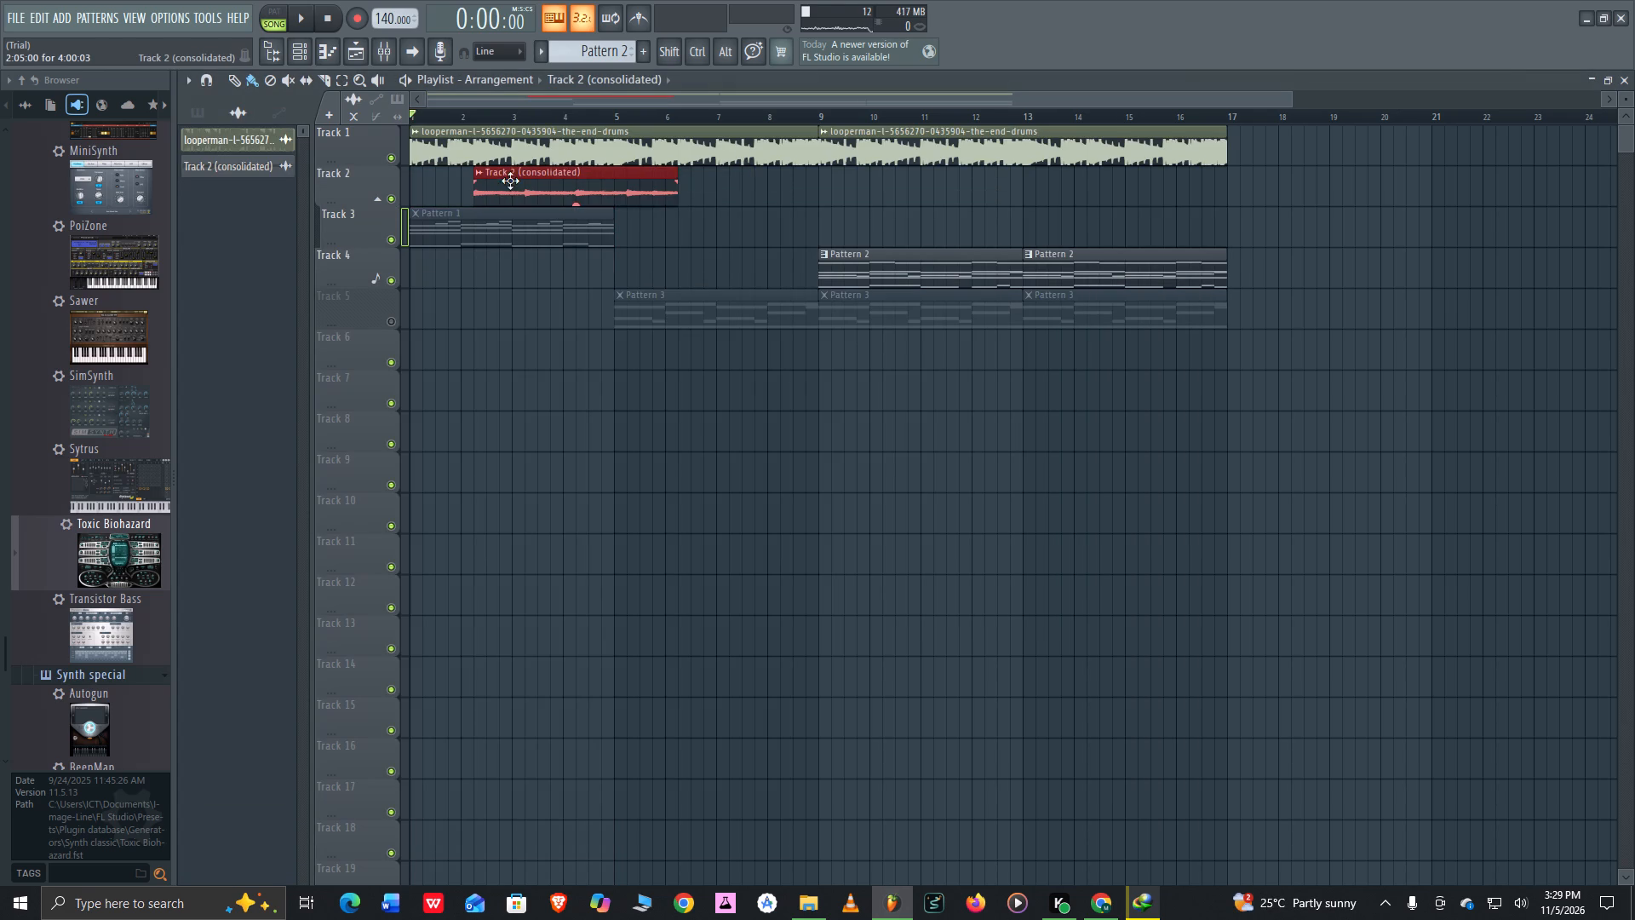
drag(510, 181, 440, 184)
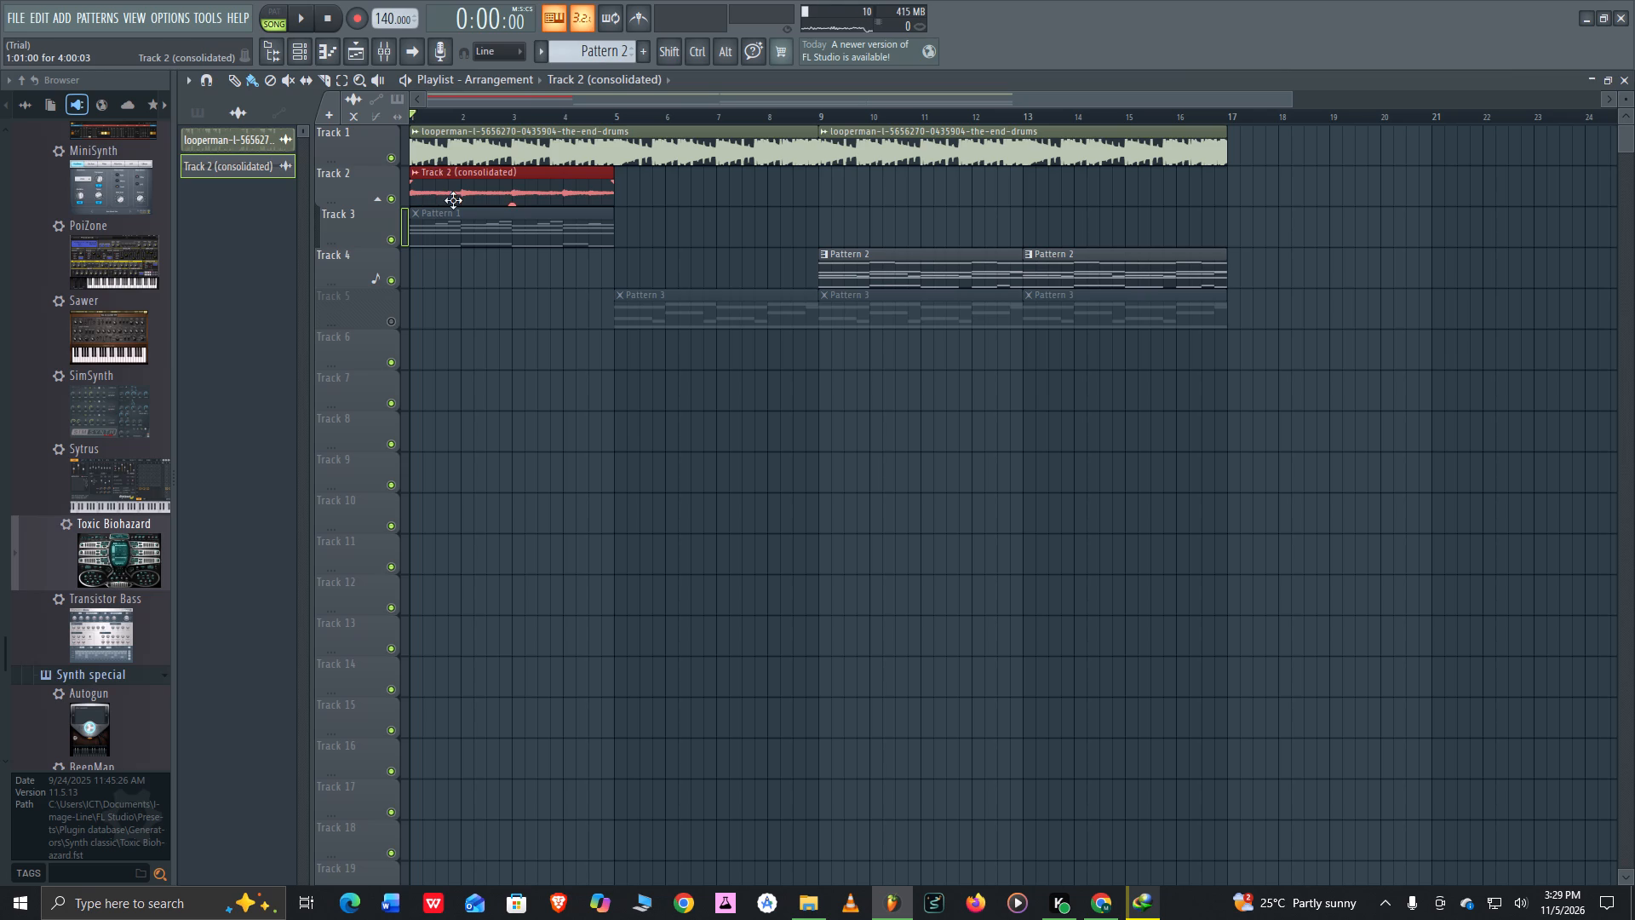
Reverse the sample of the Track 2 (consolidated) audio clip.
double_click(460, 189)
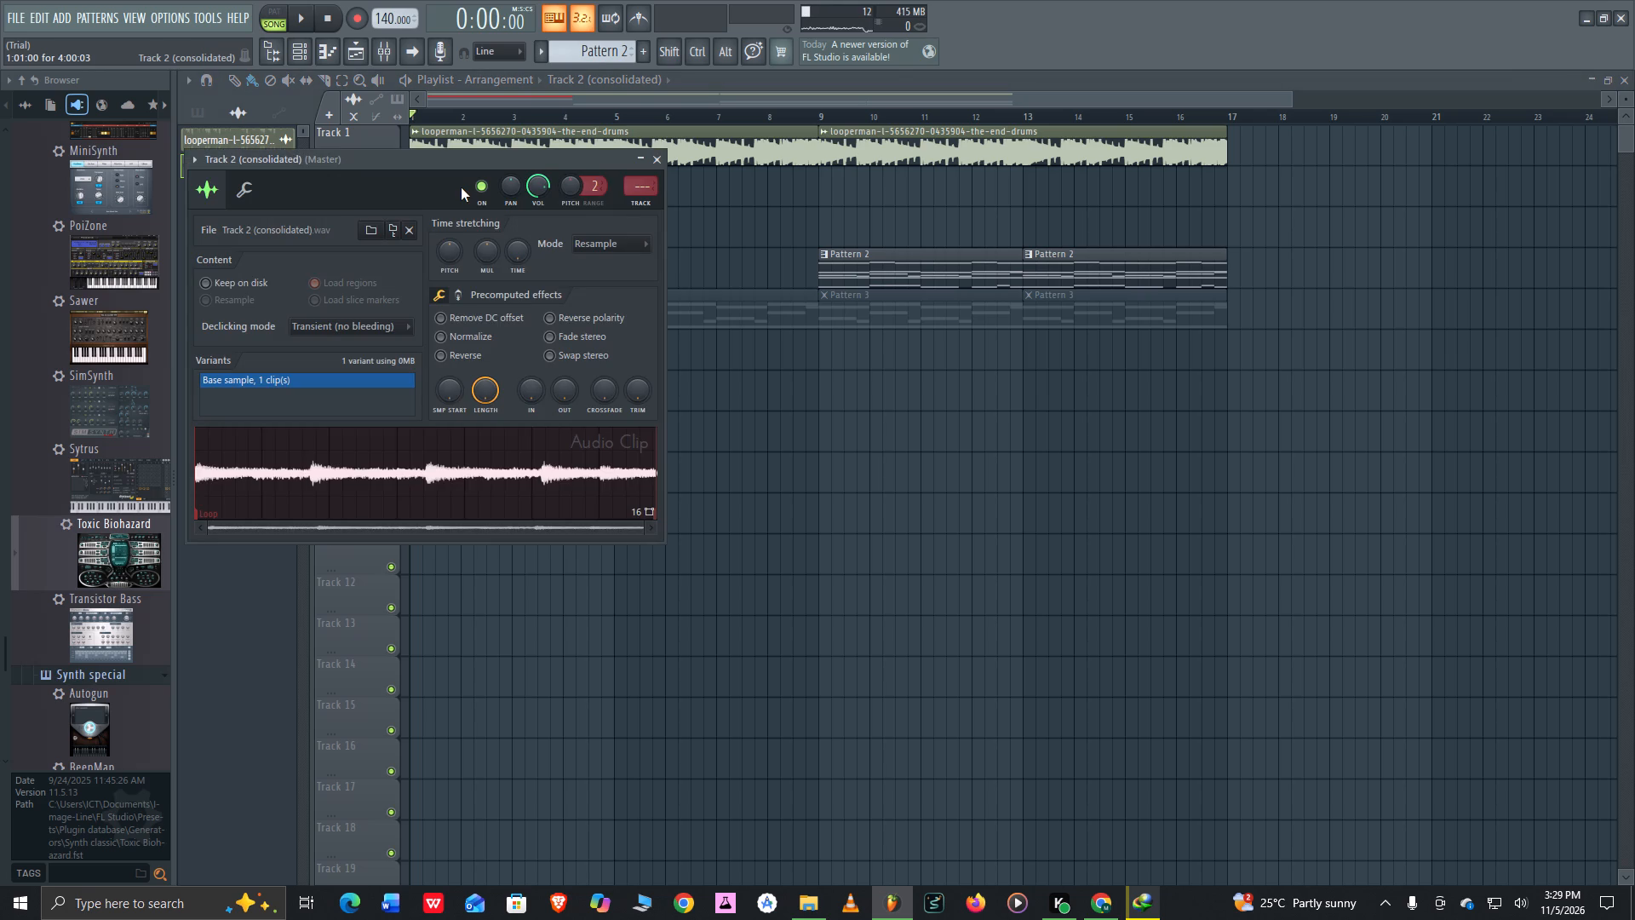
click(442, 357)
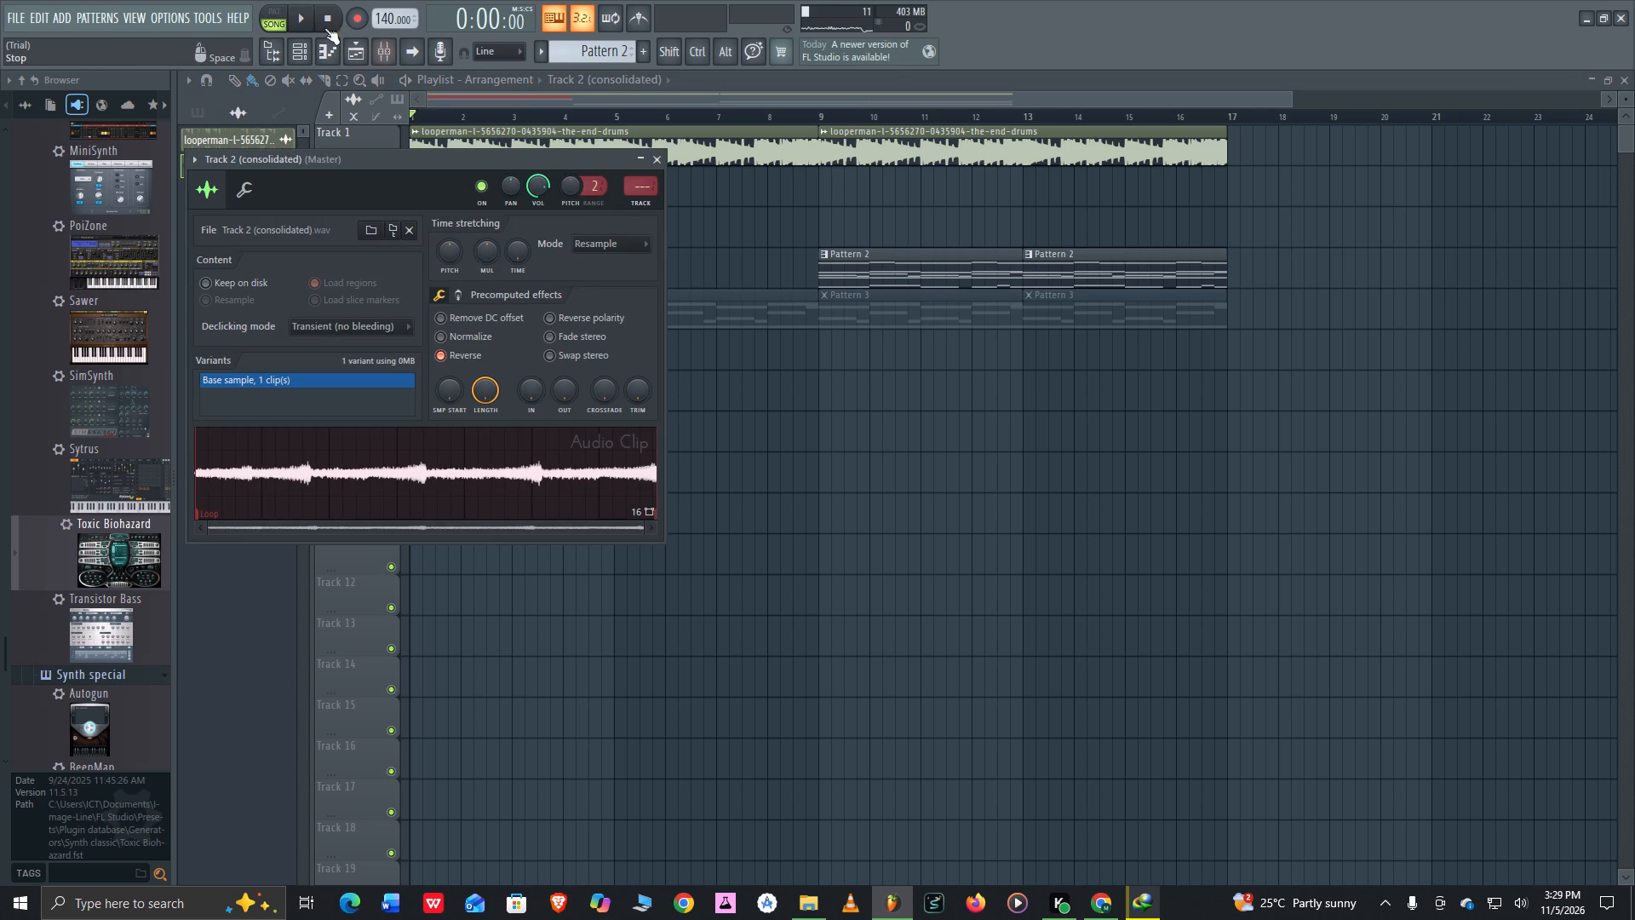
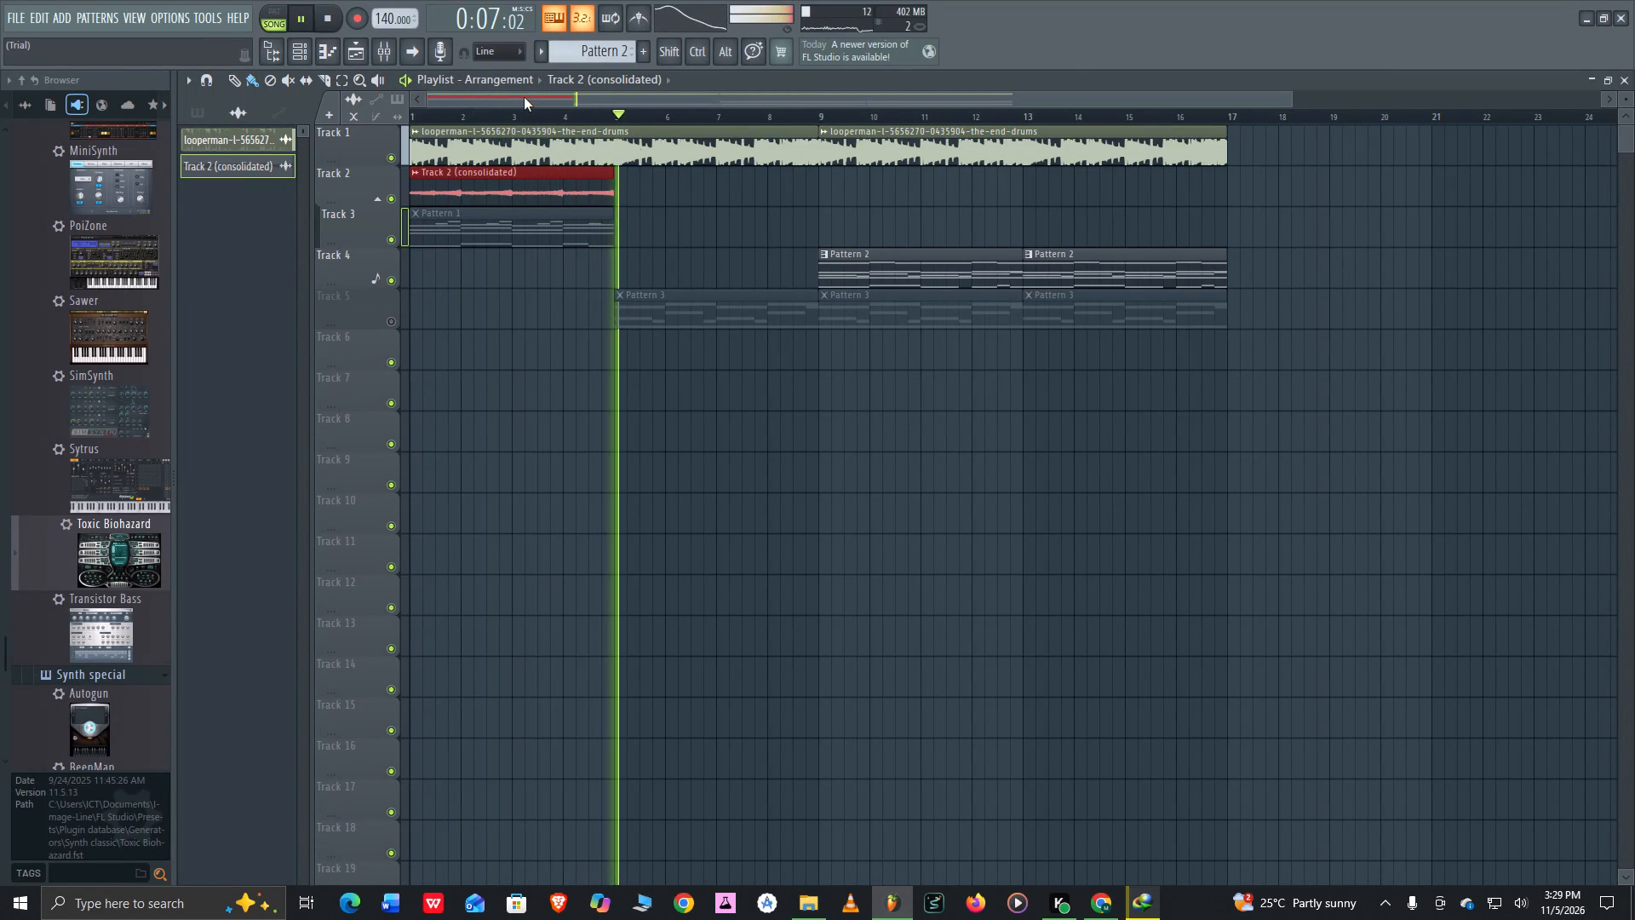
Time-stretch the Track 2 (consolidated) audio clip to a length of two bars.
double_click(536, 199)
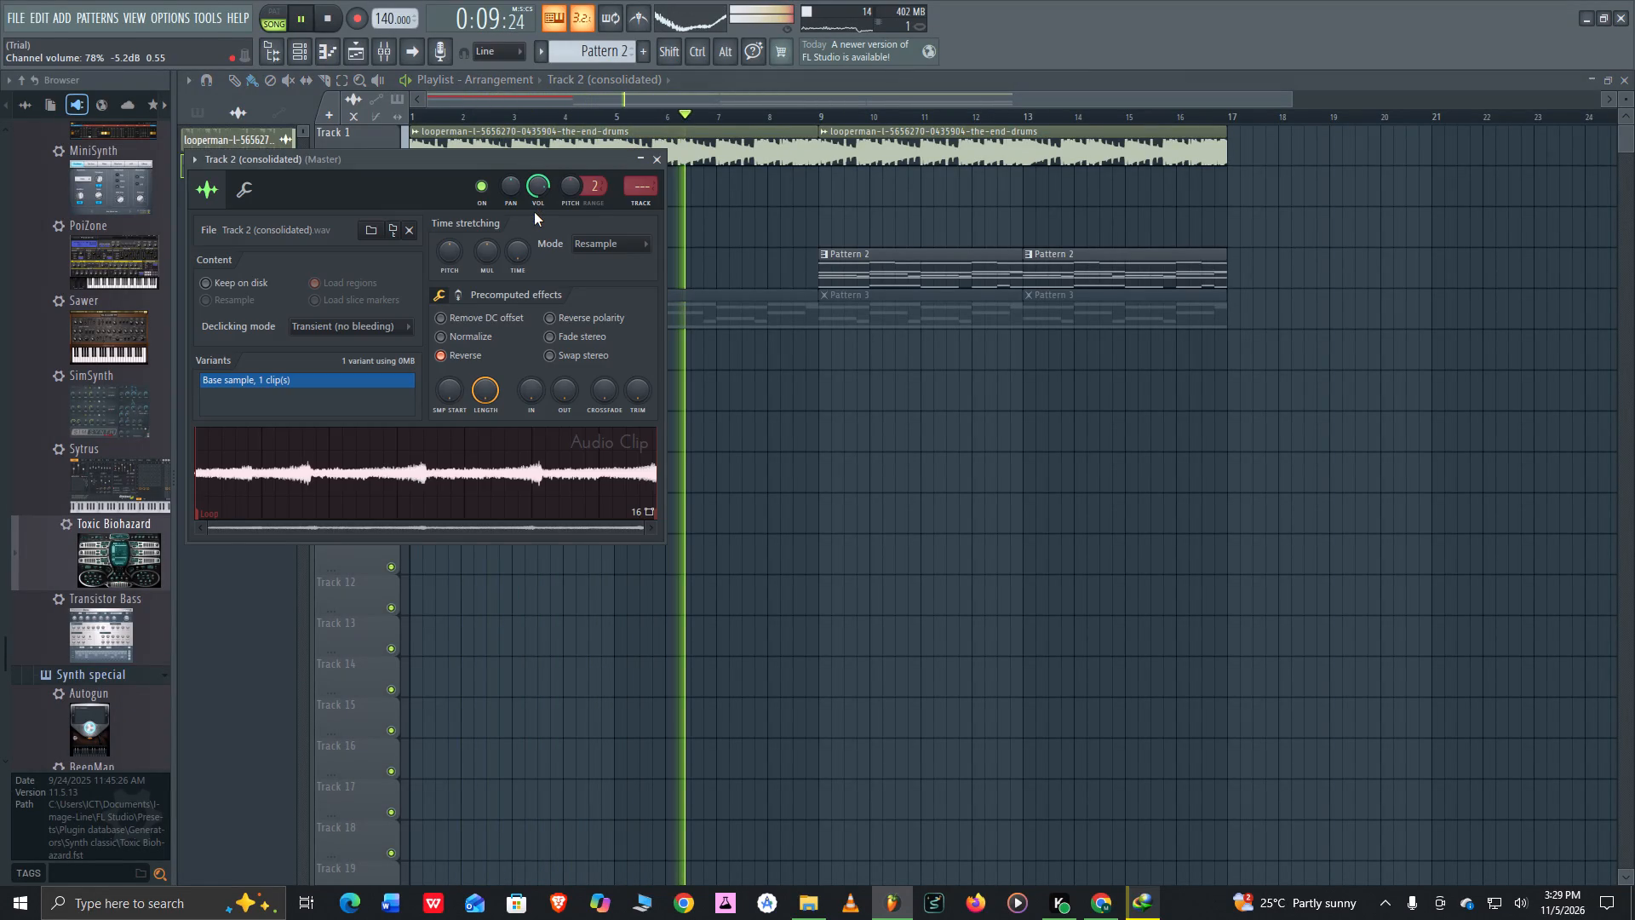
drag(568, 158, 544, 386)
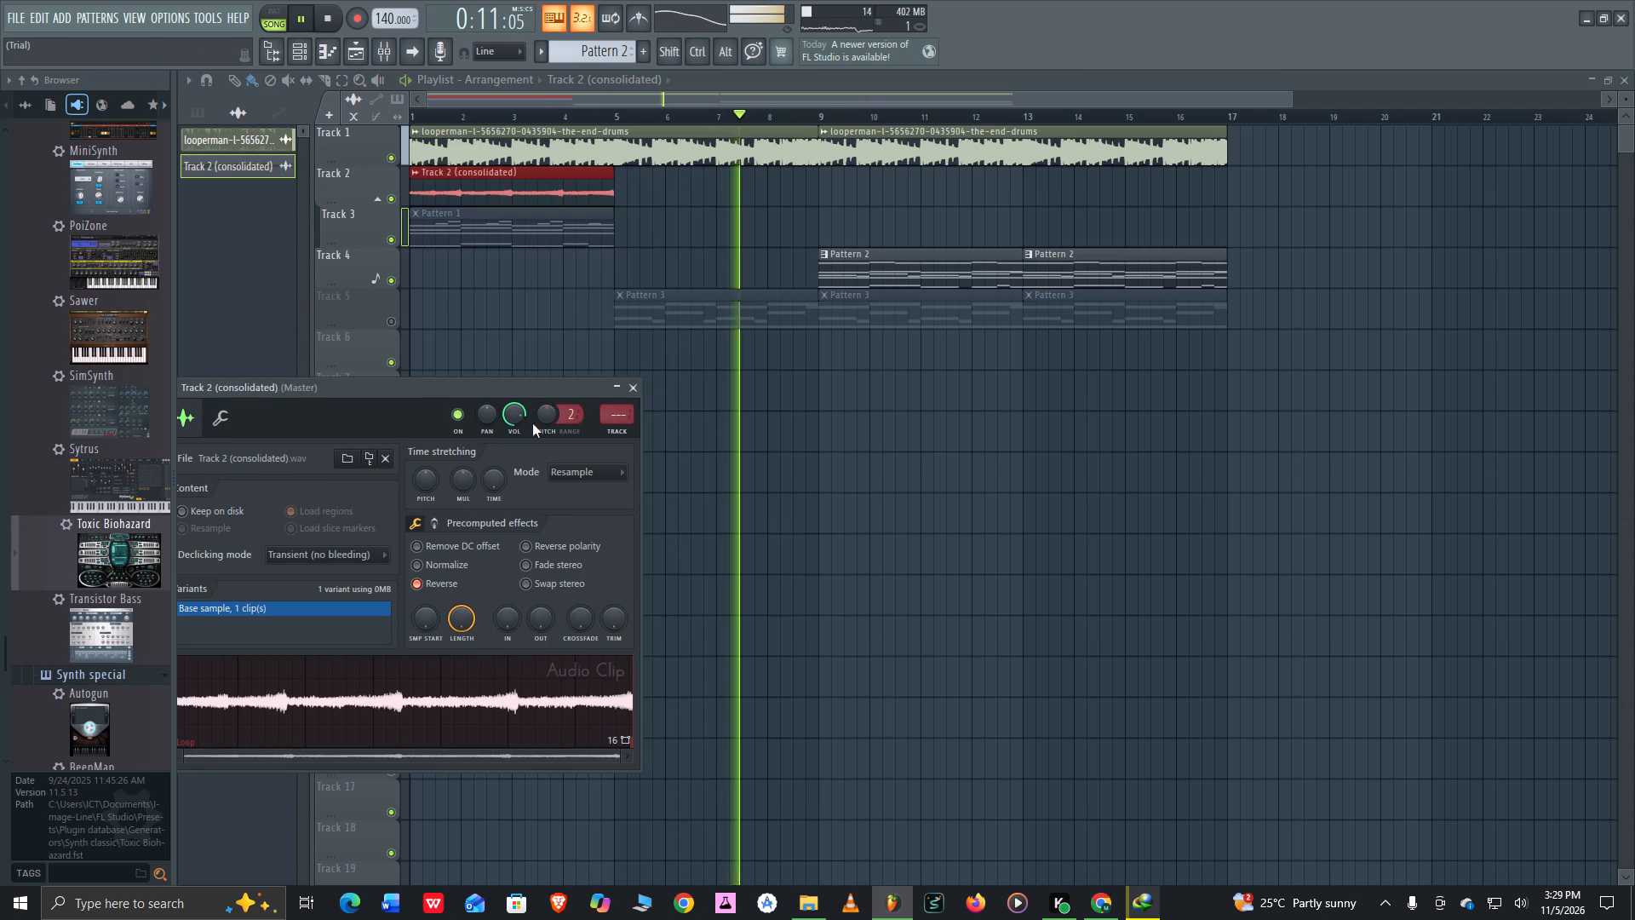
drag(496, 480, 493, 458)
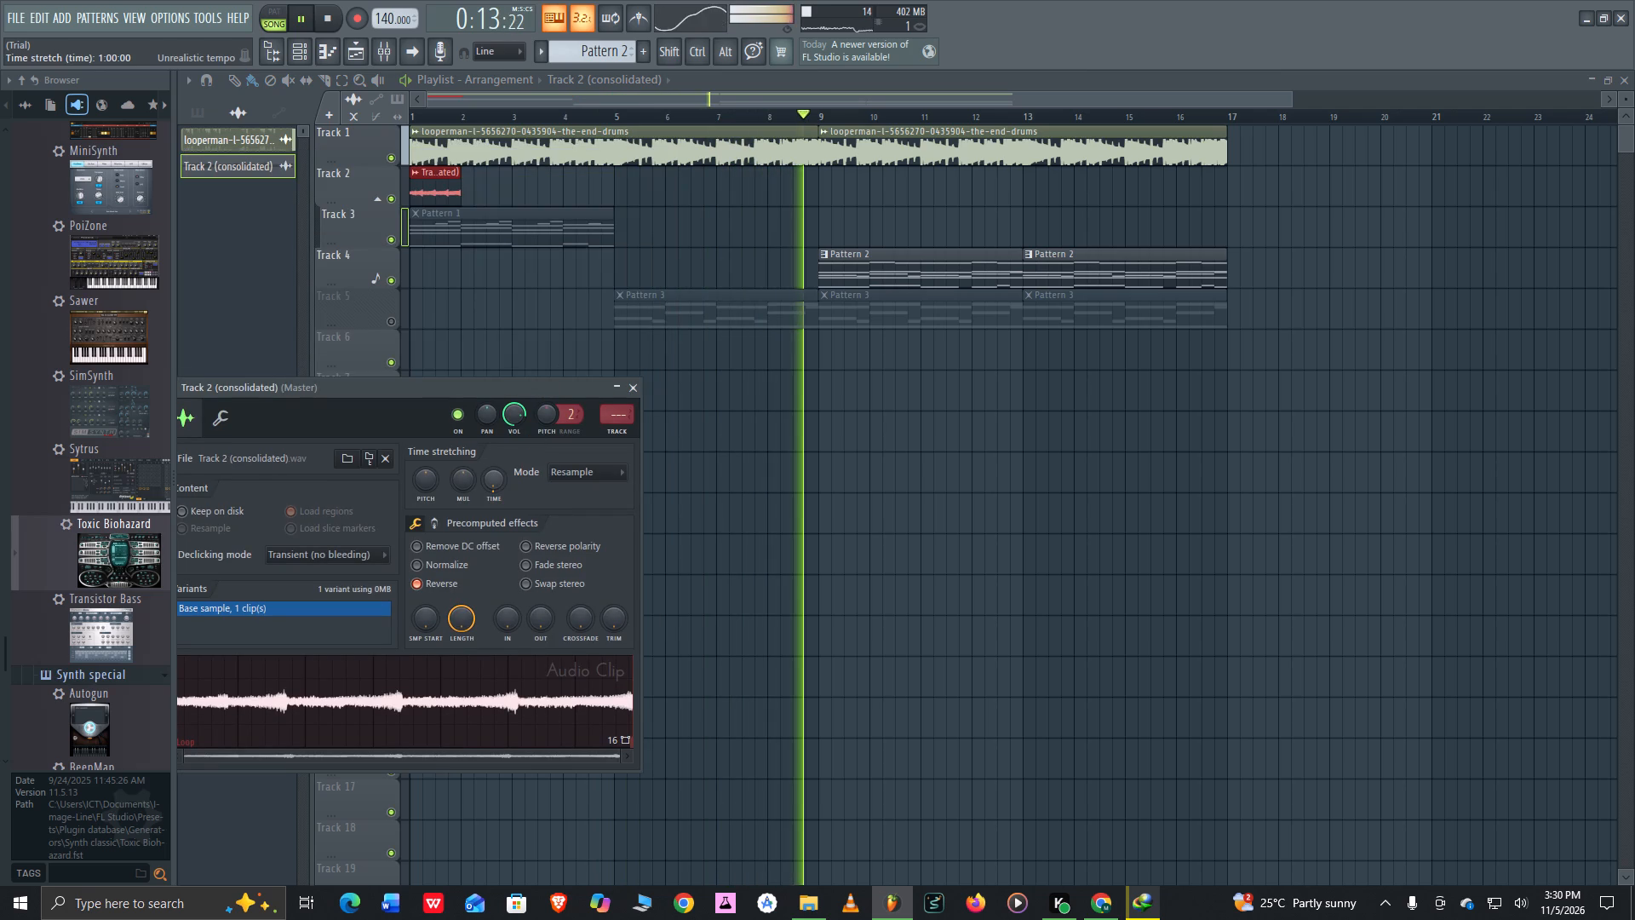
drag(493, 458, 509, 482)
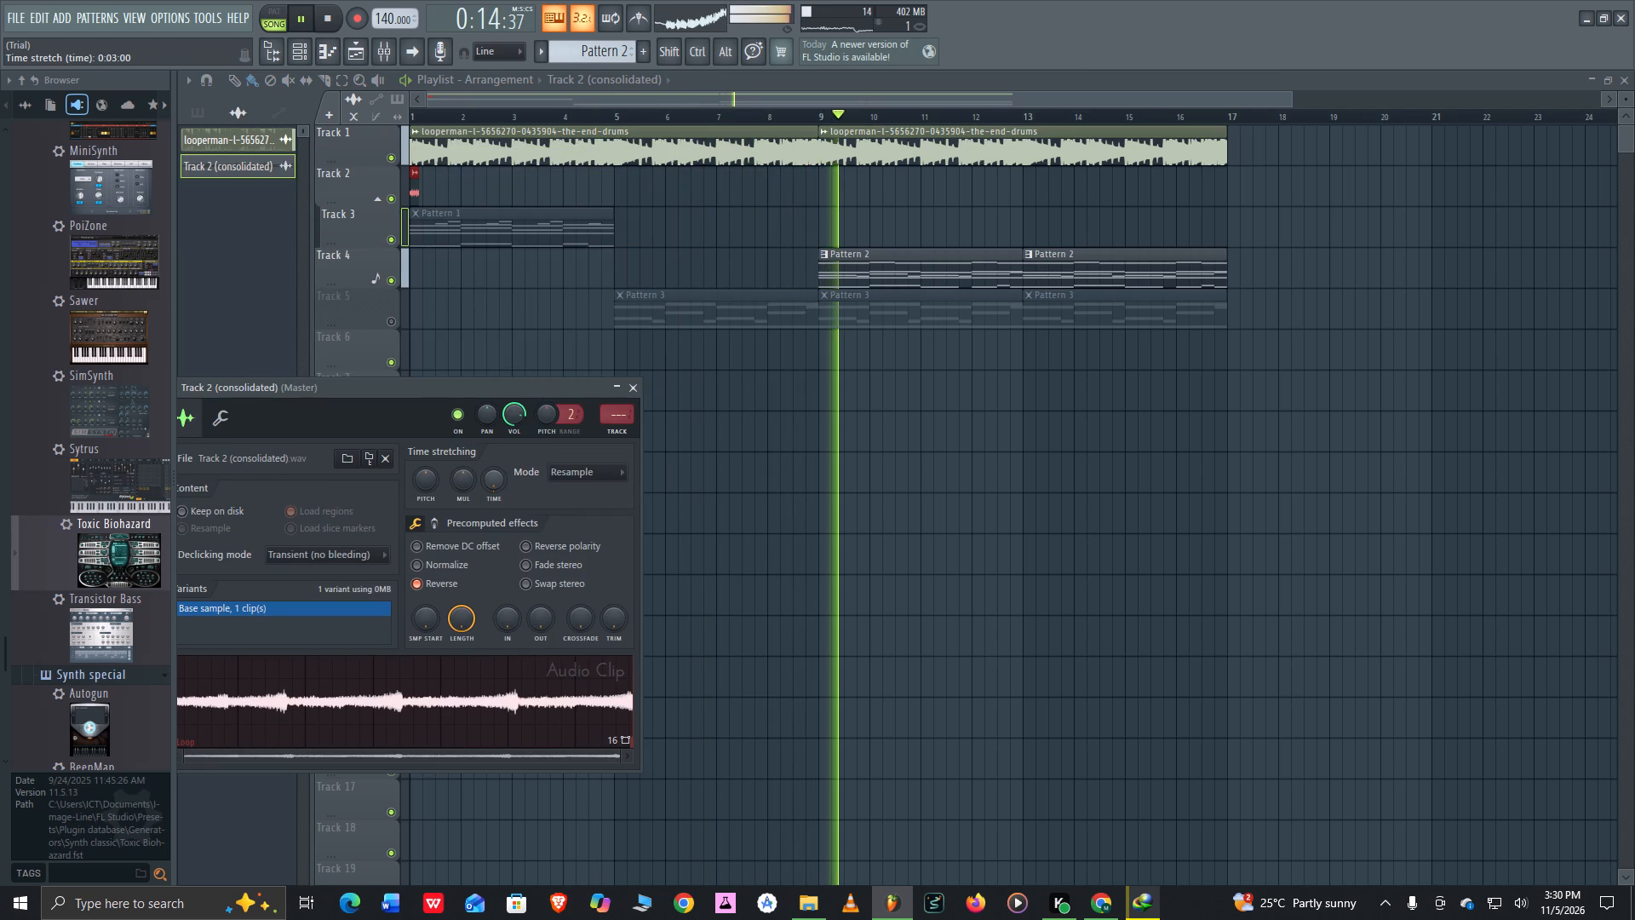
drag(509, 482, 507, 465)
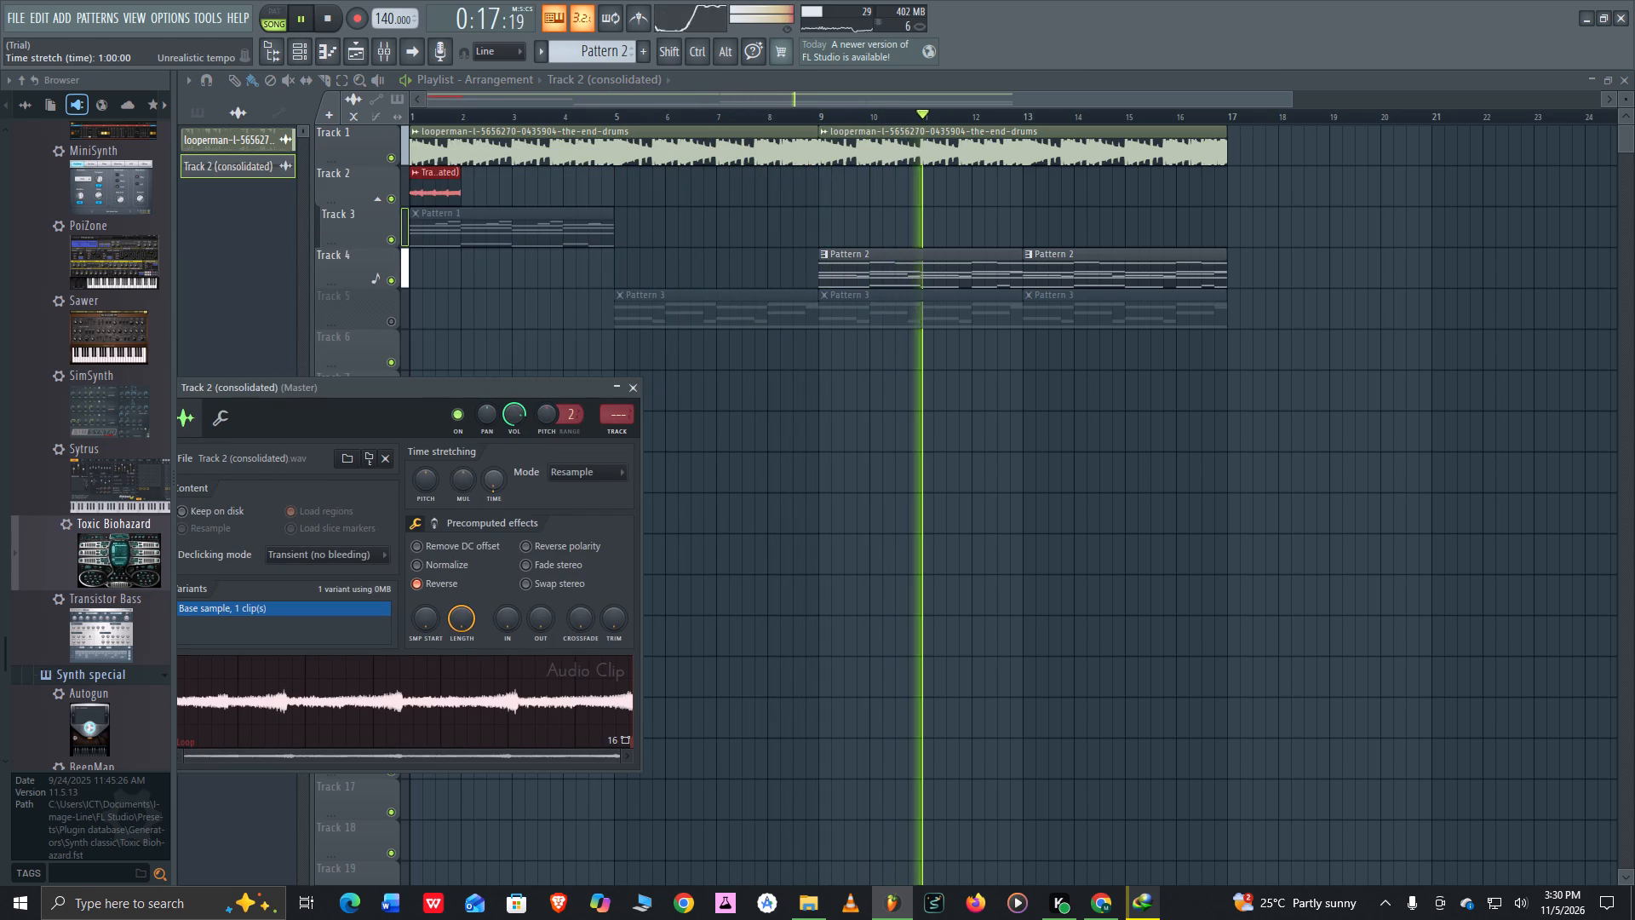
drag(507, 465, 537, 432)
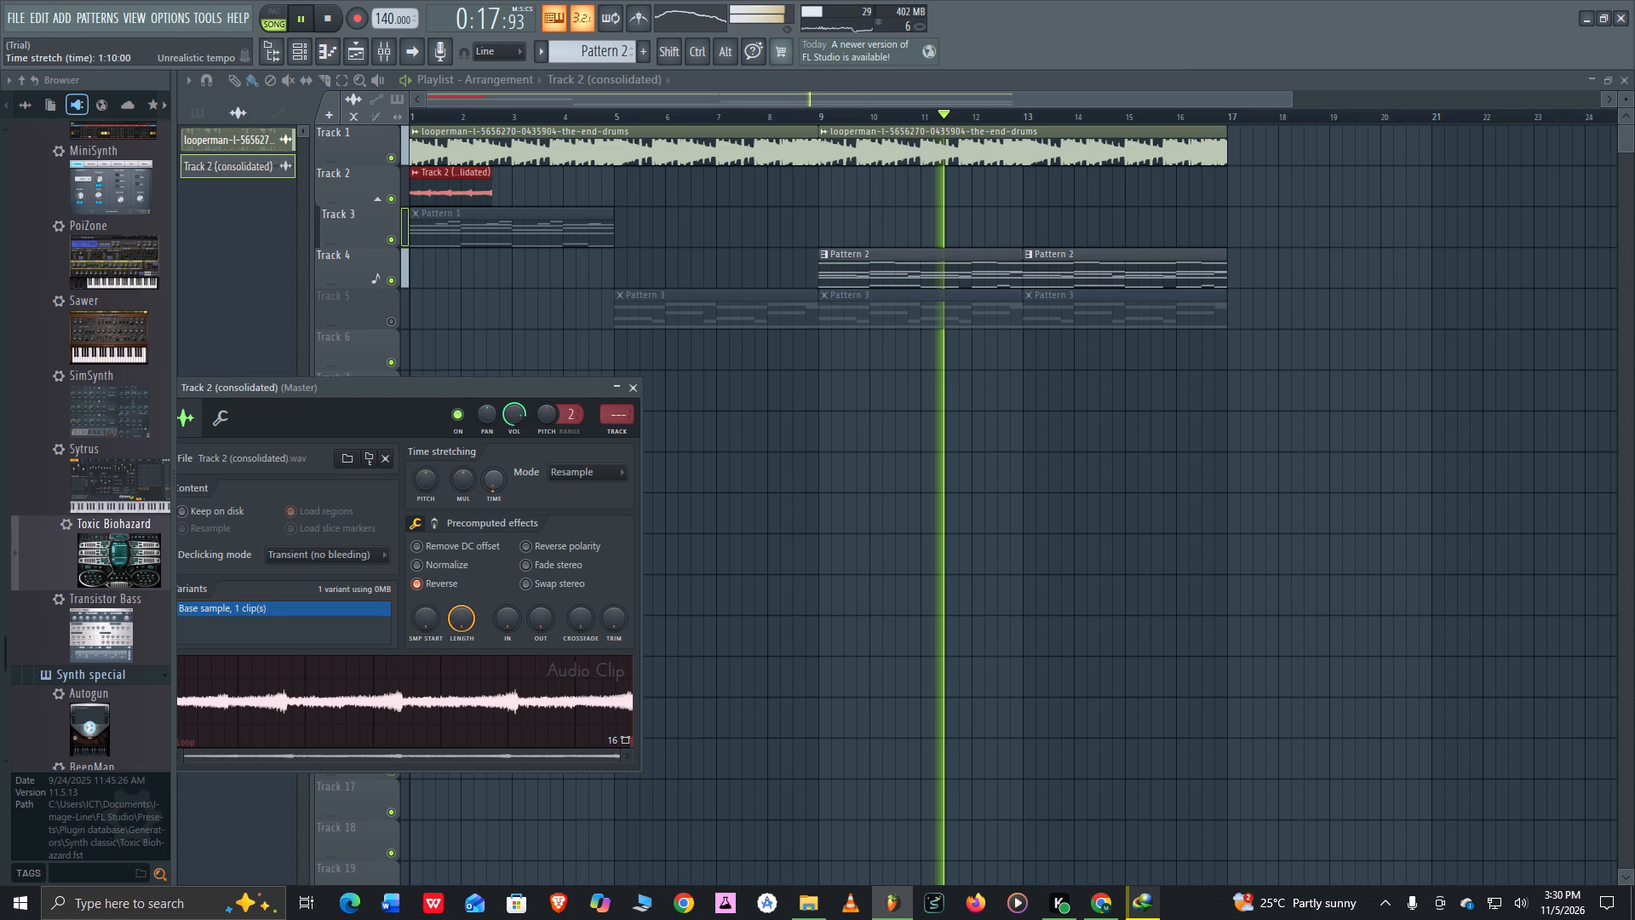
Place a second two-bar Track 2 (consolidated) clip at bar 3 on Track 2 and play the arrangement from the start.
click(529, 198)
drag(563, 189, 552, 191)
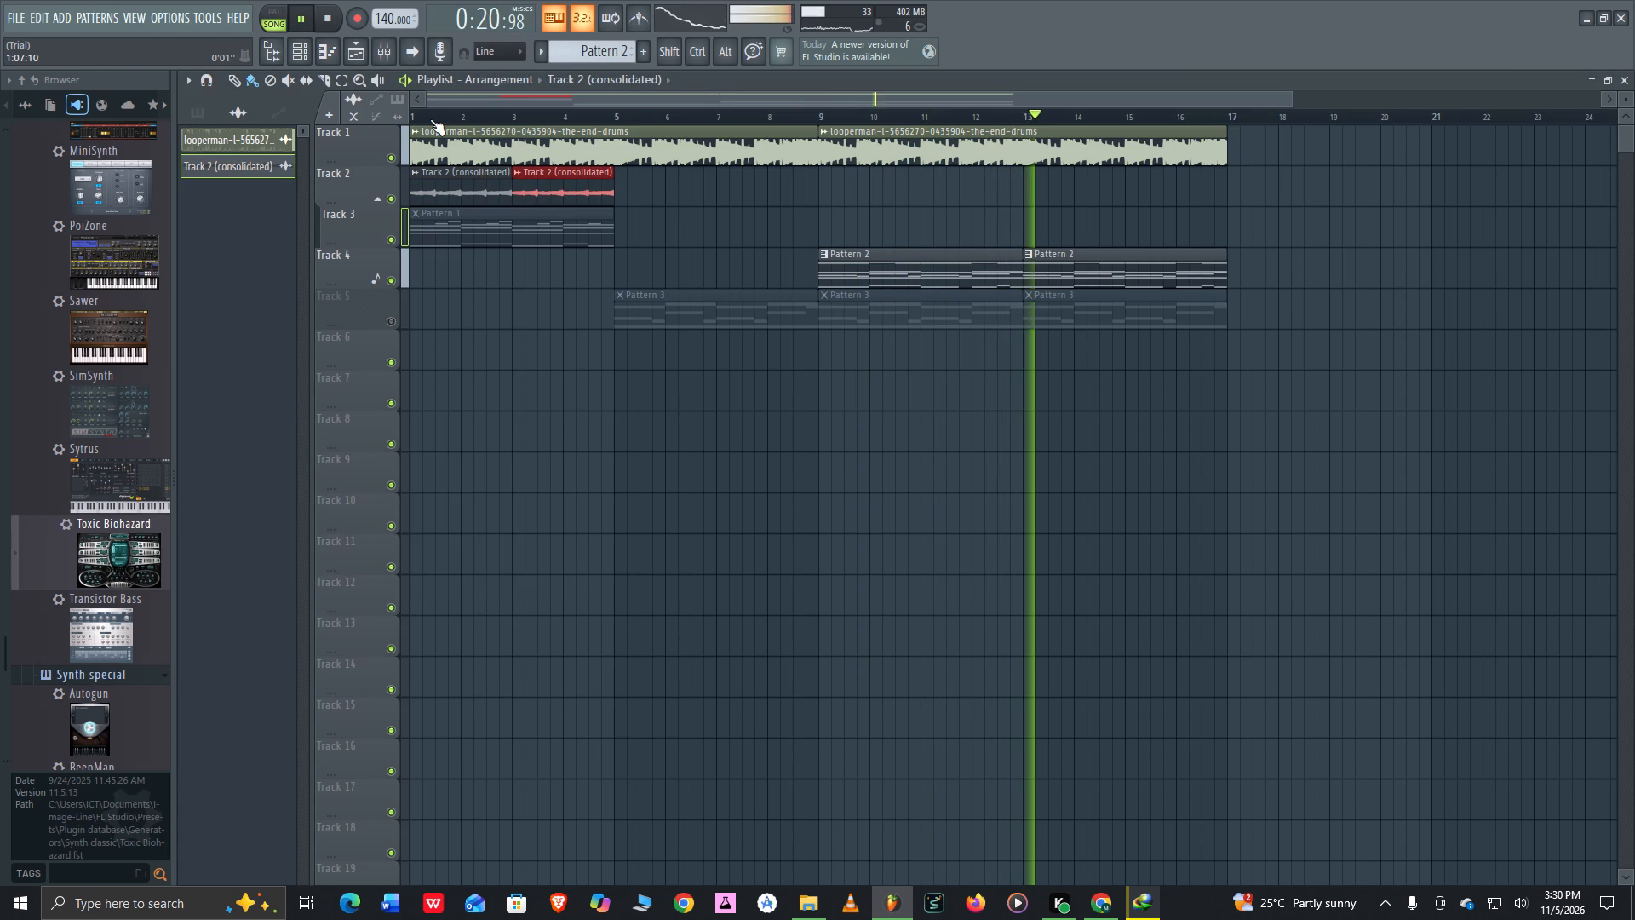
click(416, 120)
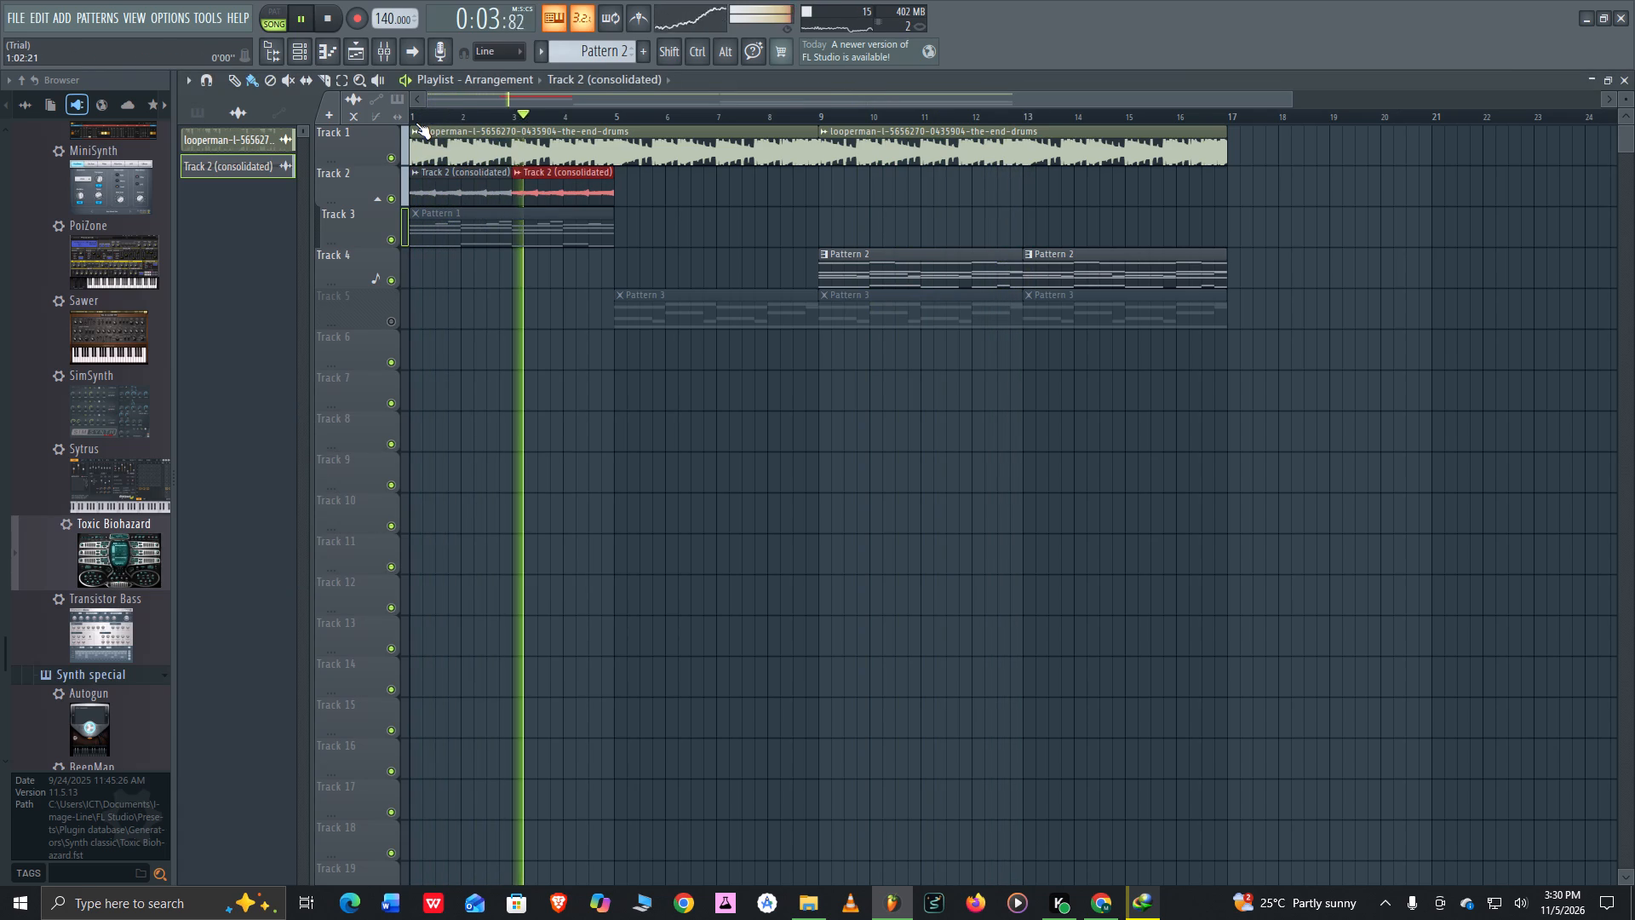
Turn off the Reverse effect for the Track 2 (consolidated) sample and play the arrangement from the start.
double_click(480, 192)
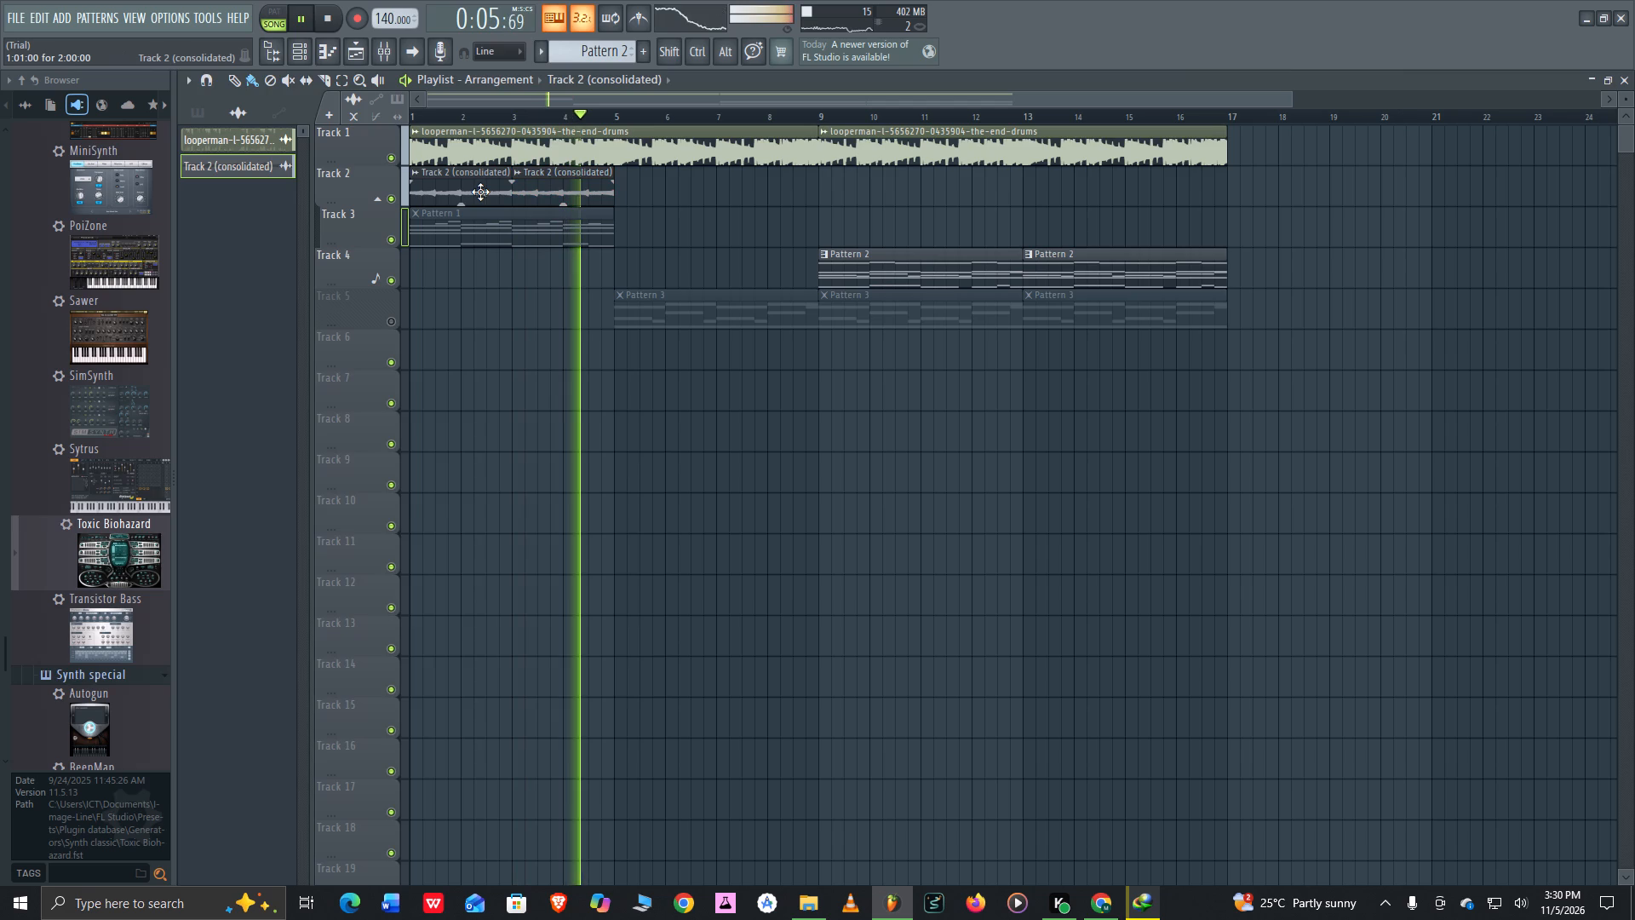
click(420, 580)
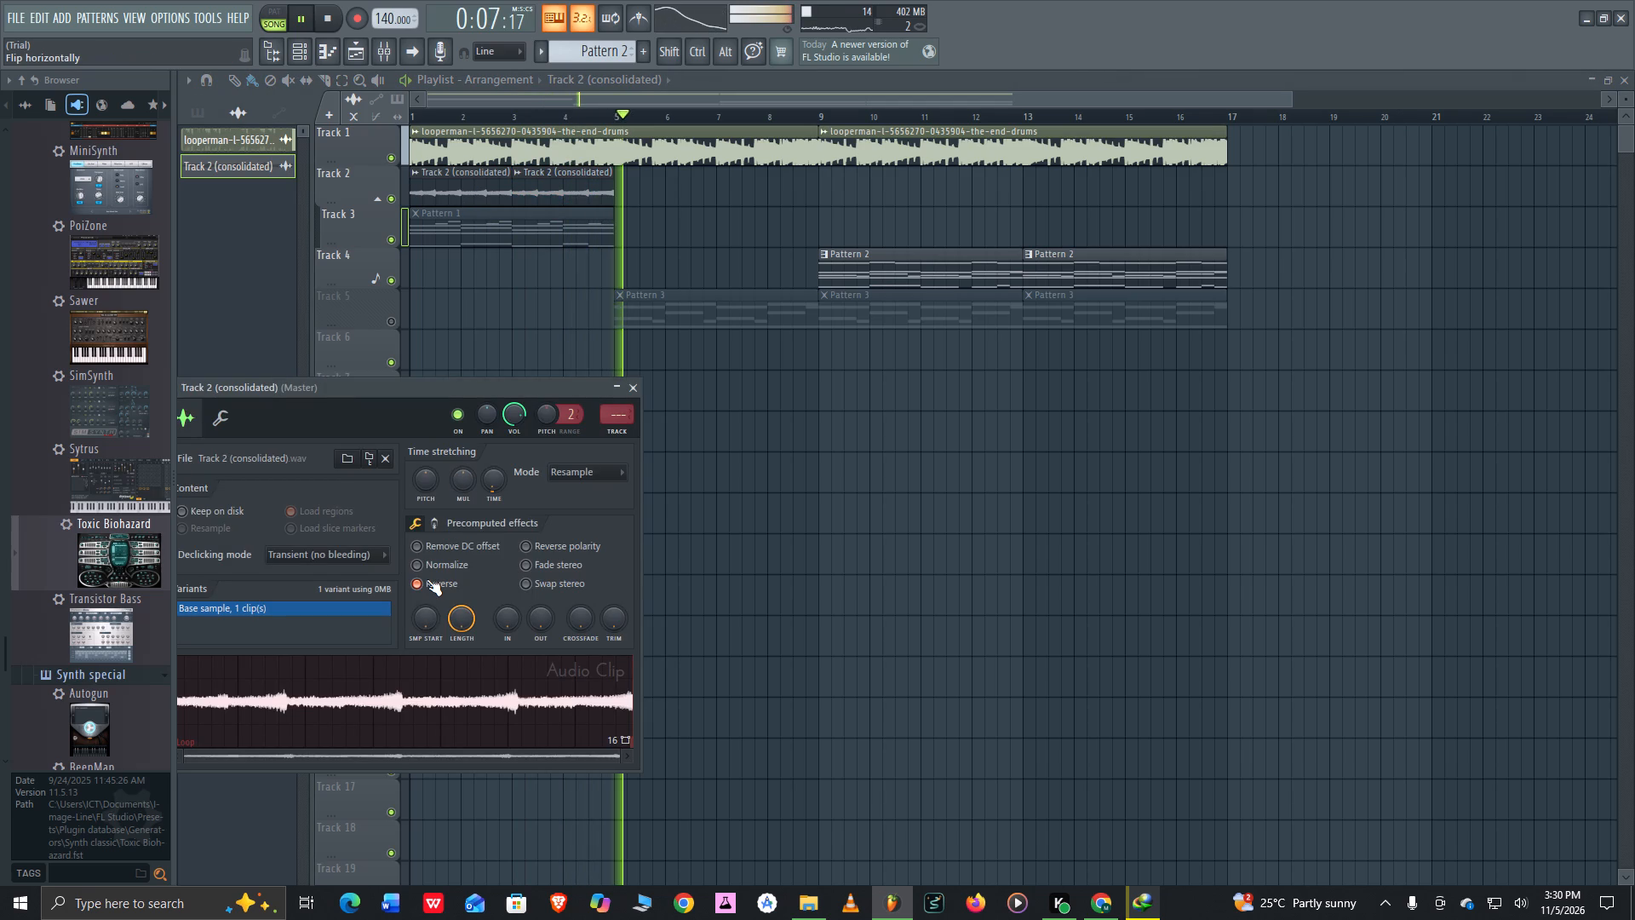
click(422, 120)
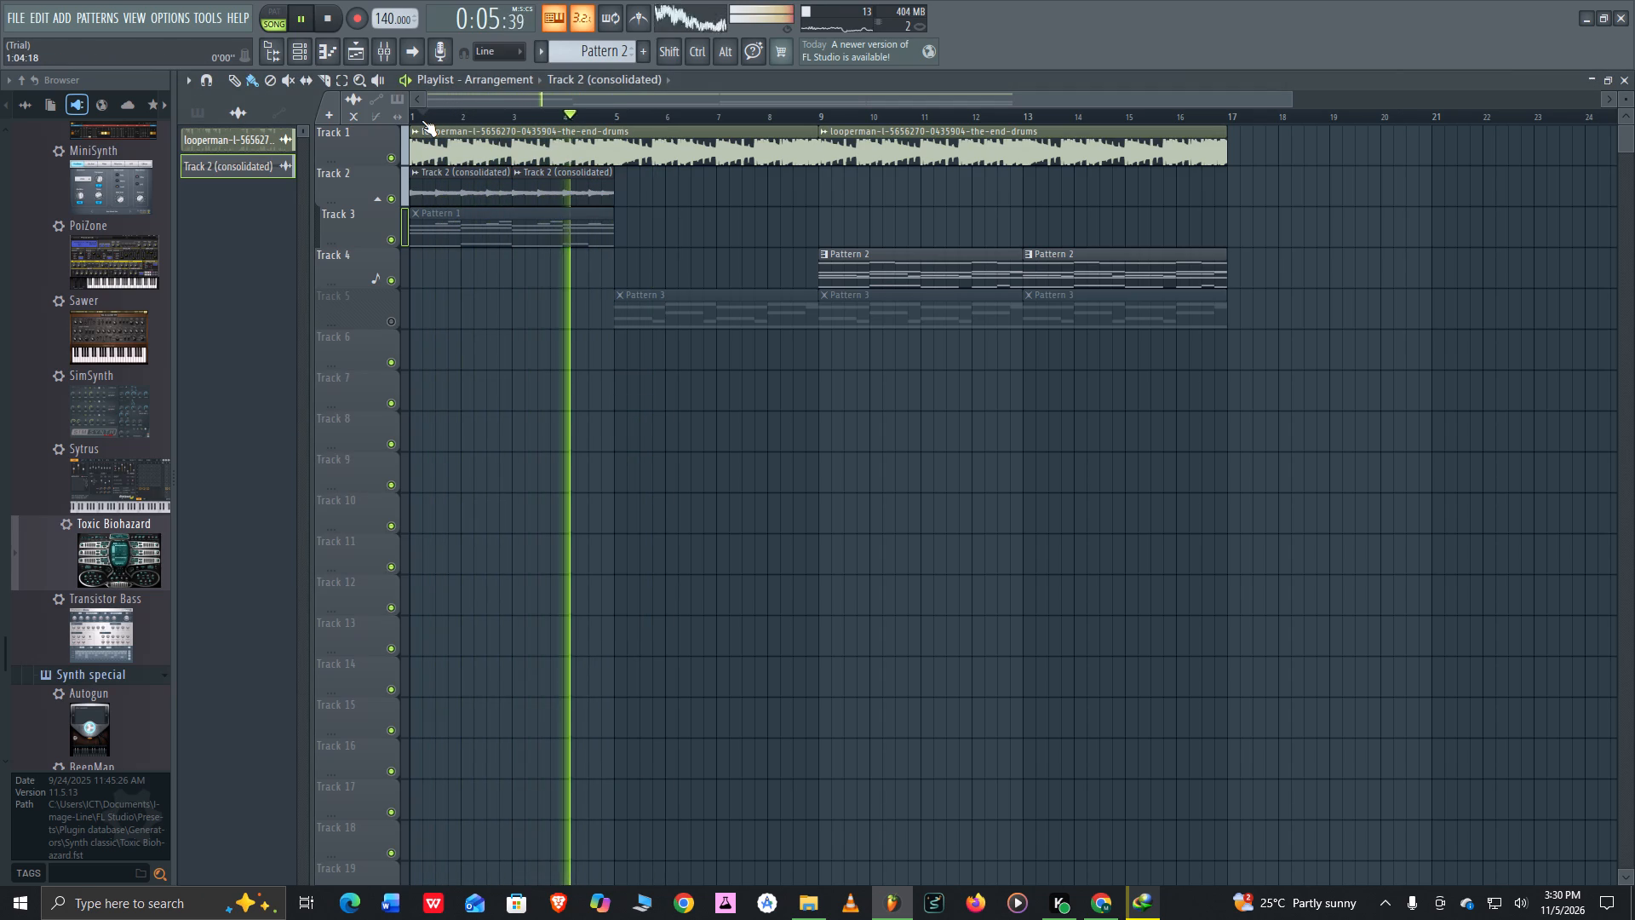
Lower the time-stretching pitch of the Track 2 (consolidated) sample to about -300 cents and play the arrangement from the start.
double_click(471, 197)
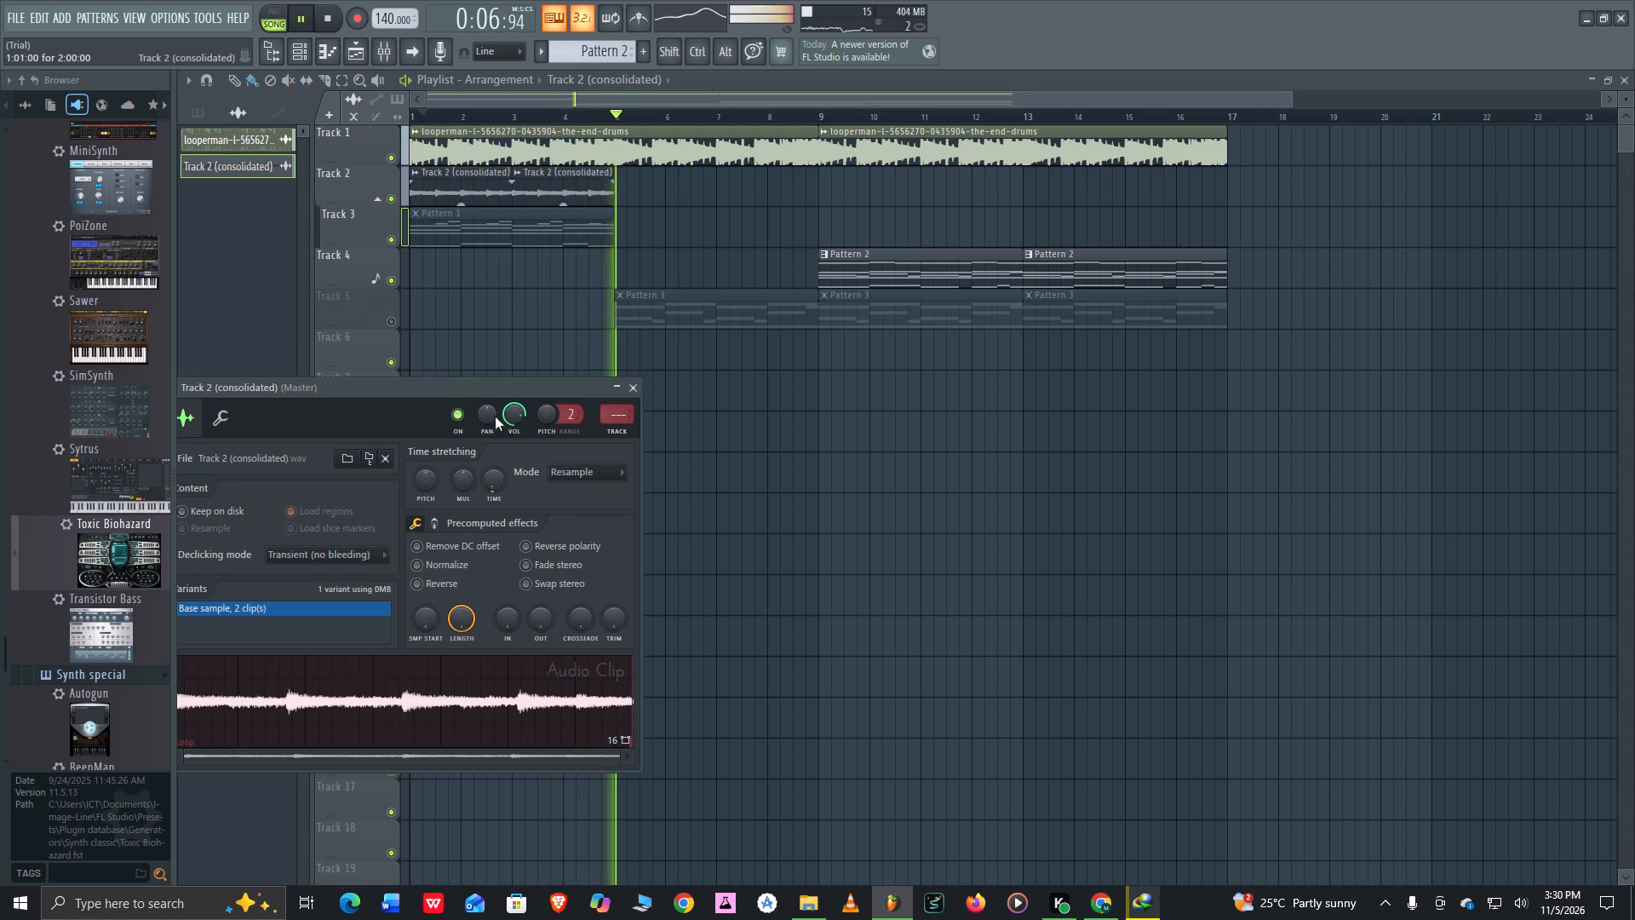
drag(430, 477, 458, 585)
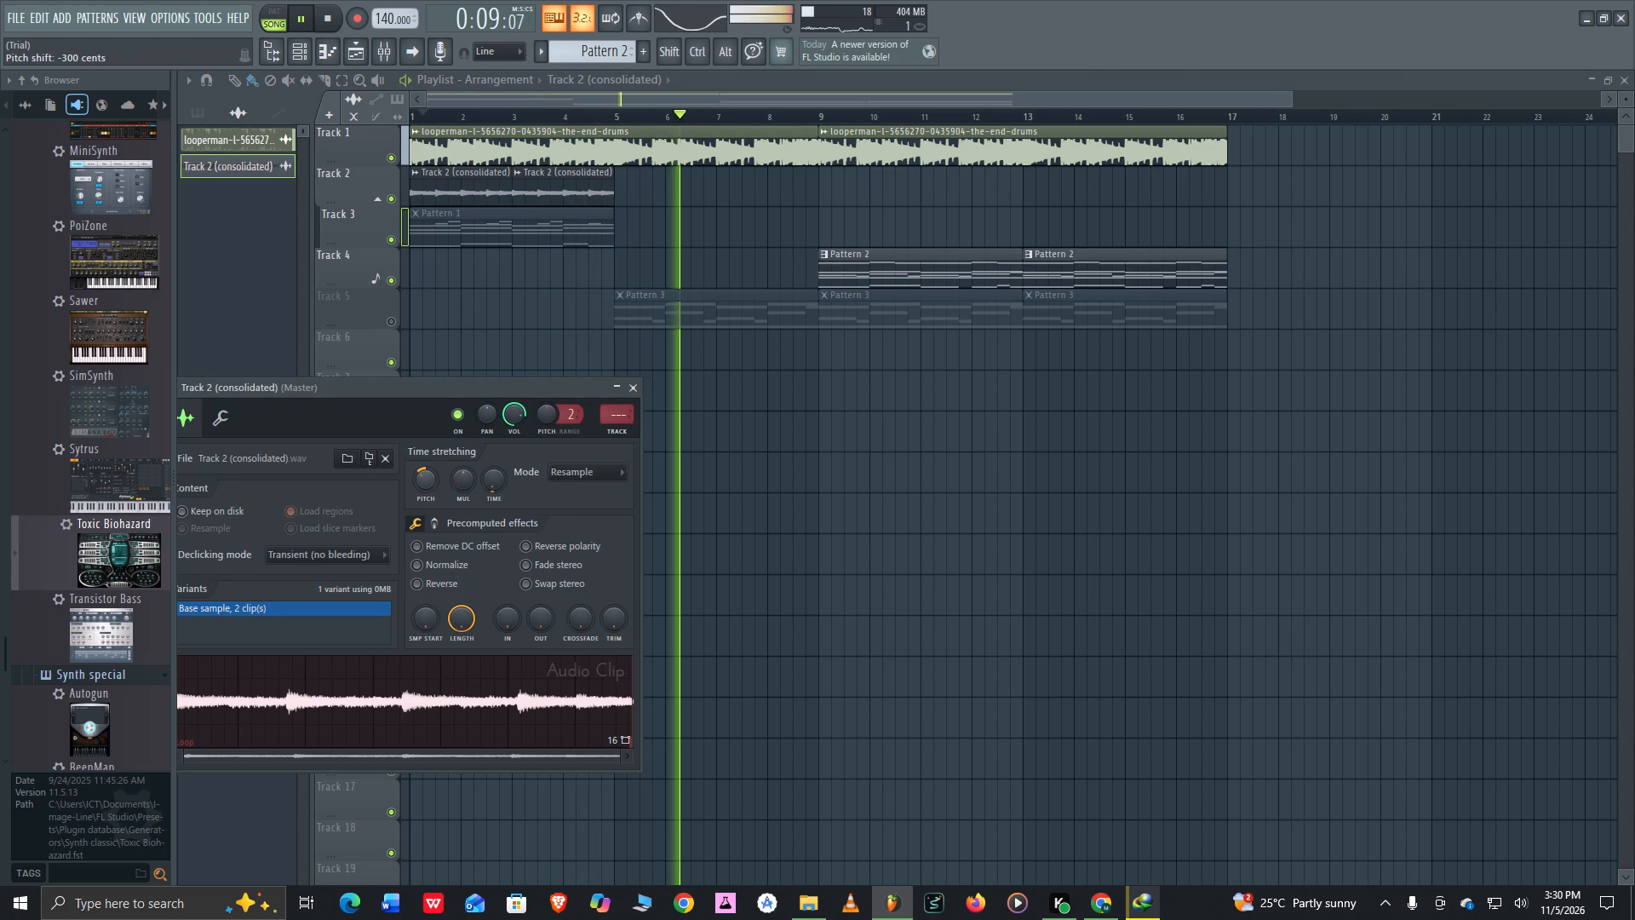
drag(458, 585, 462, 589)
click(408, 115)
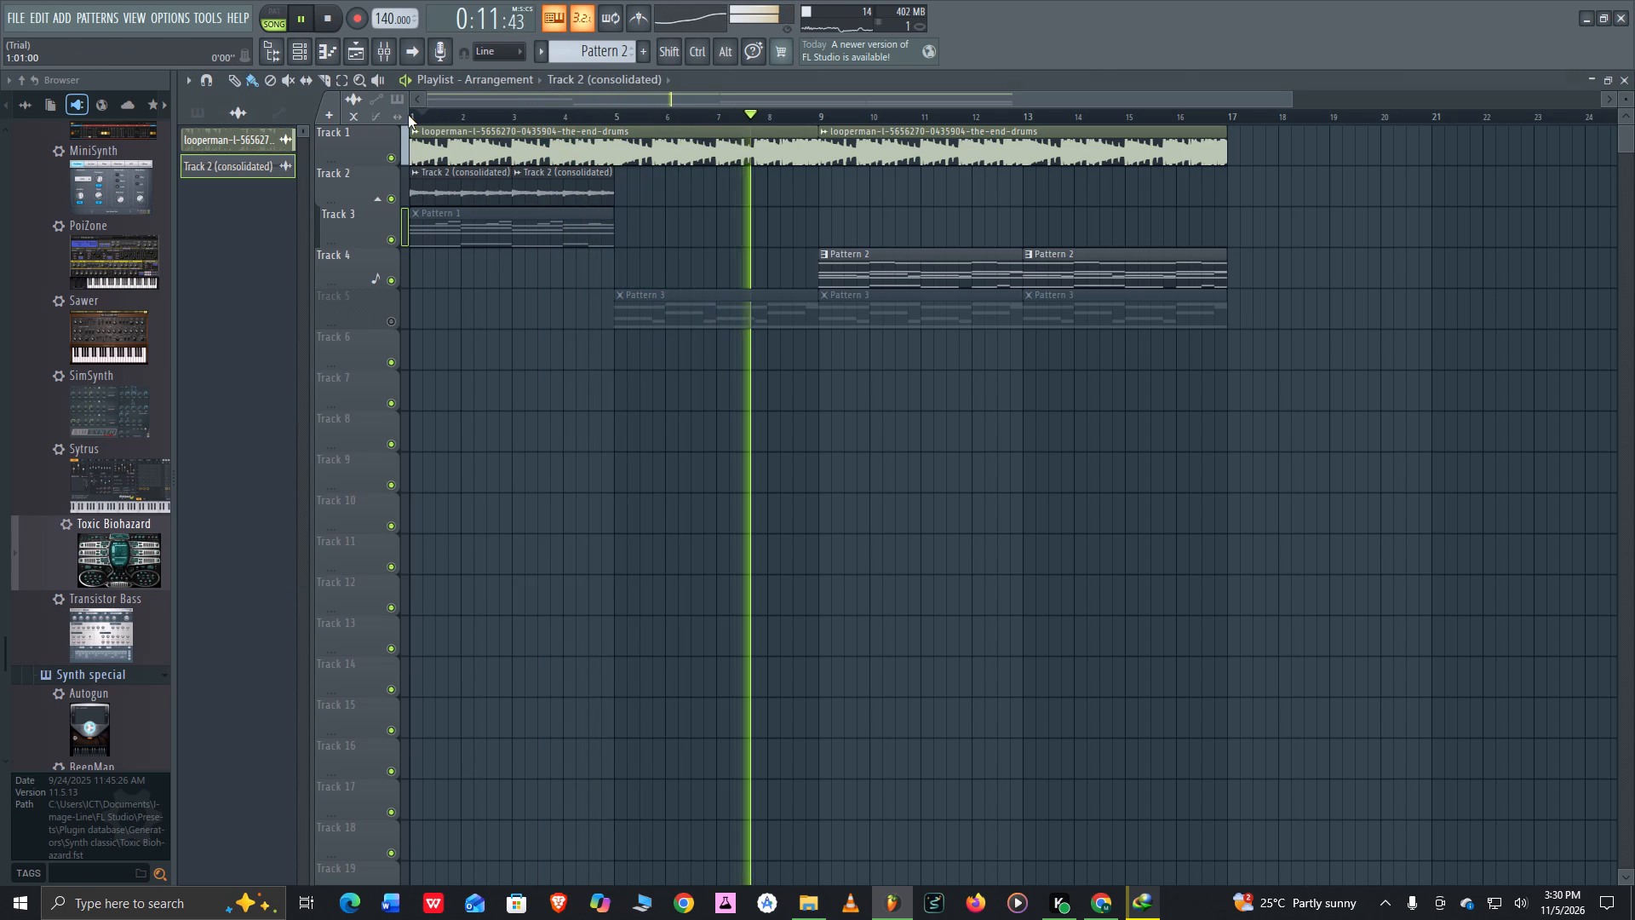
click(416, 116)
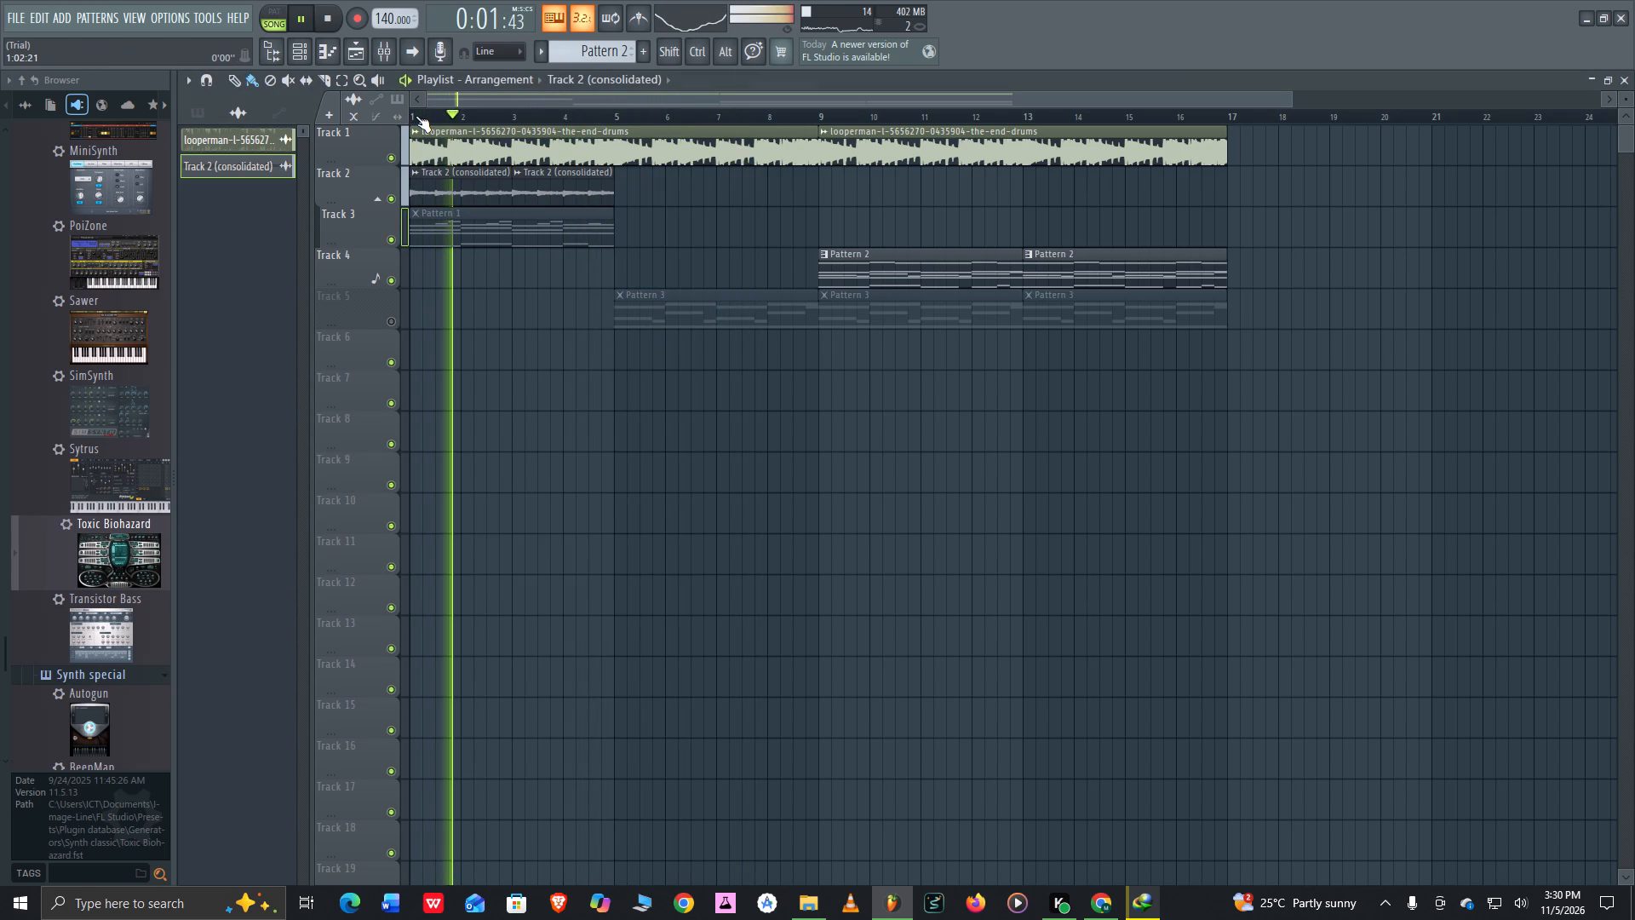
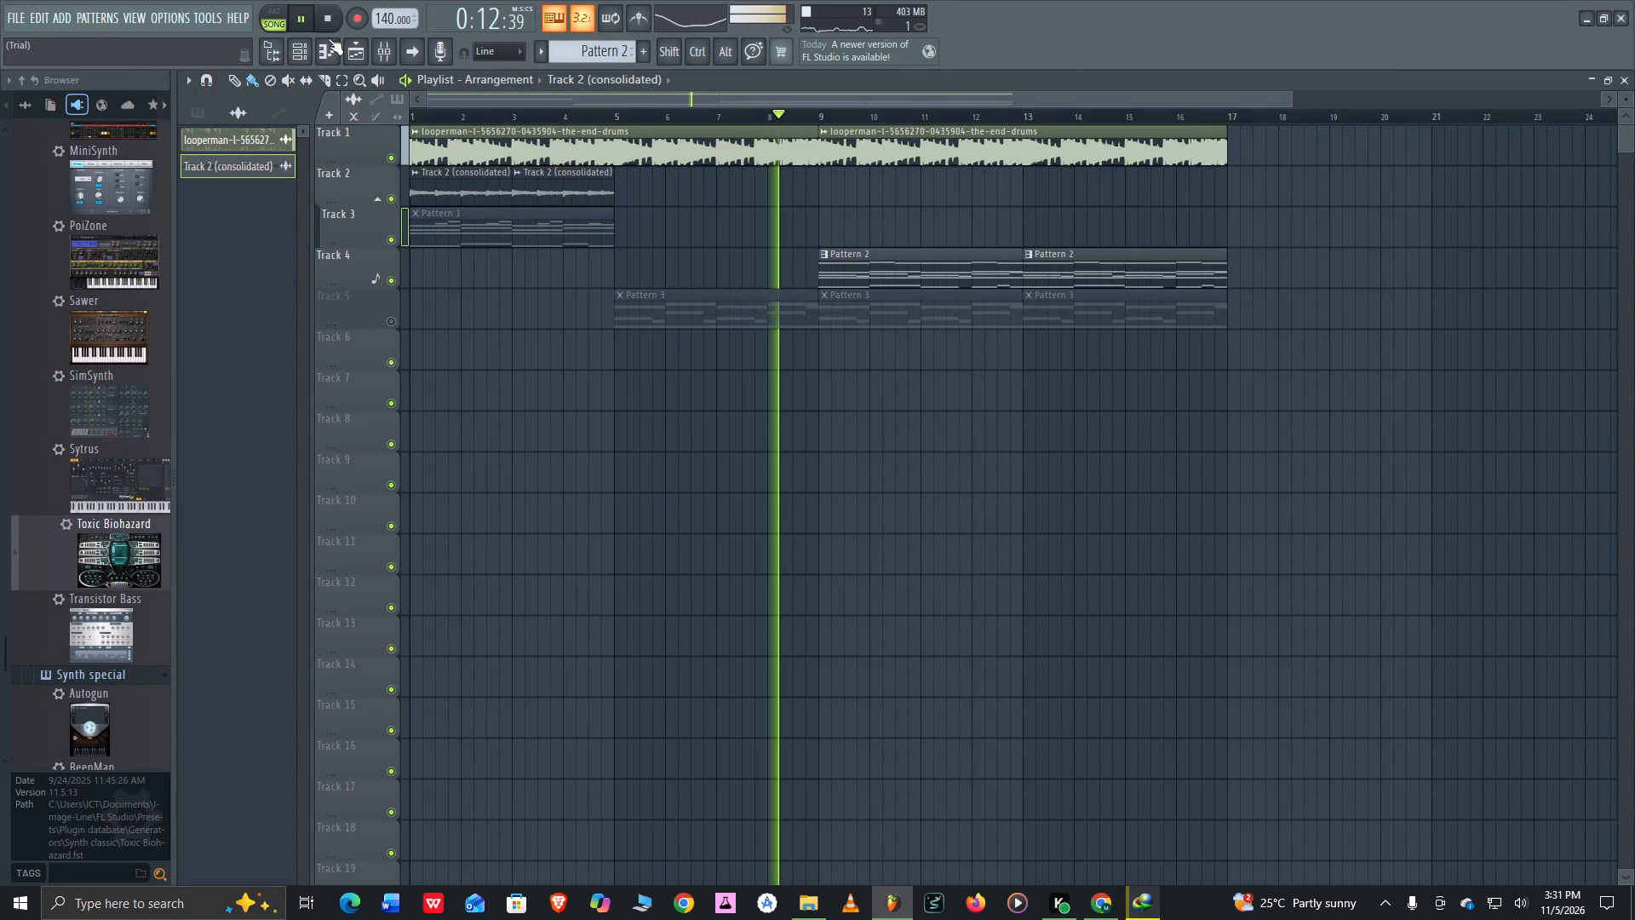
Open the Pattern 1 Darksichord 3 Lite notes and copy the full chord and melody part.
click(299, 44)
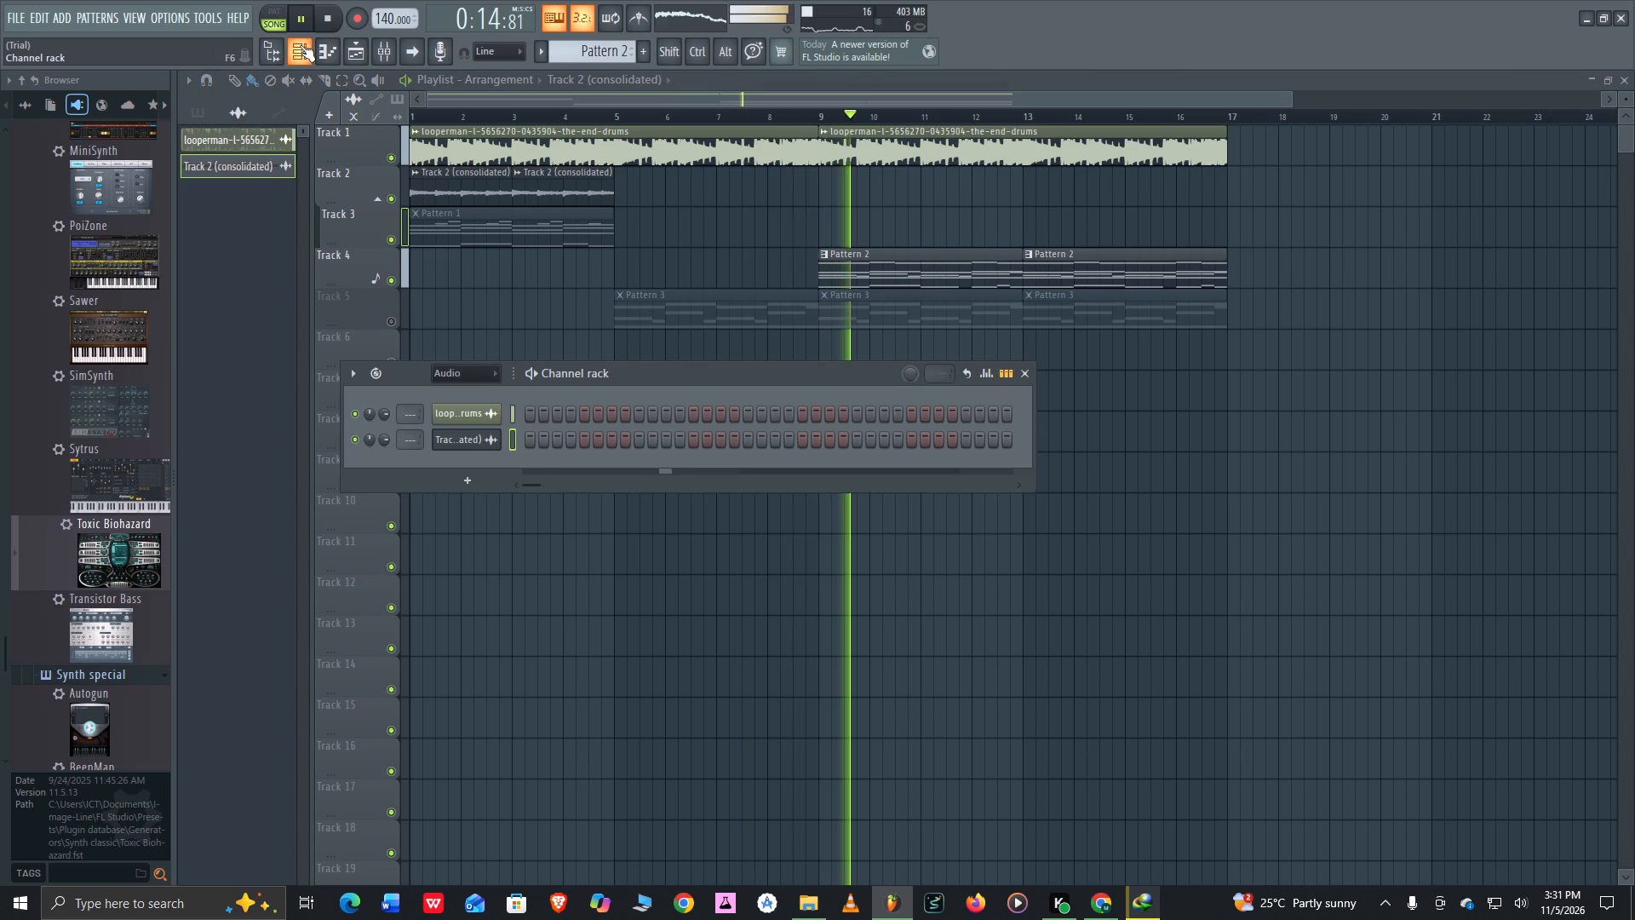
double_click(449, 231)
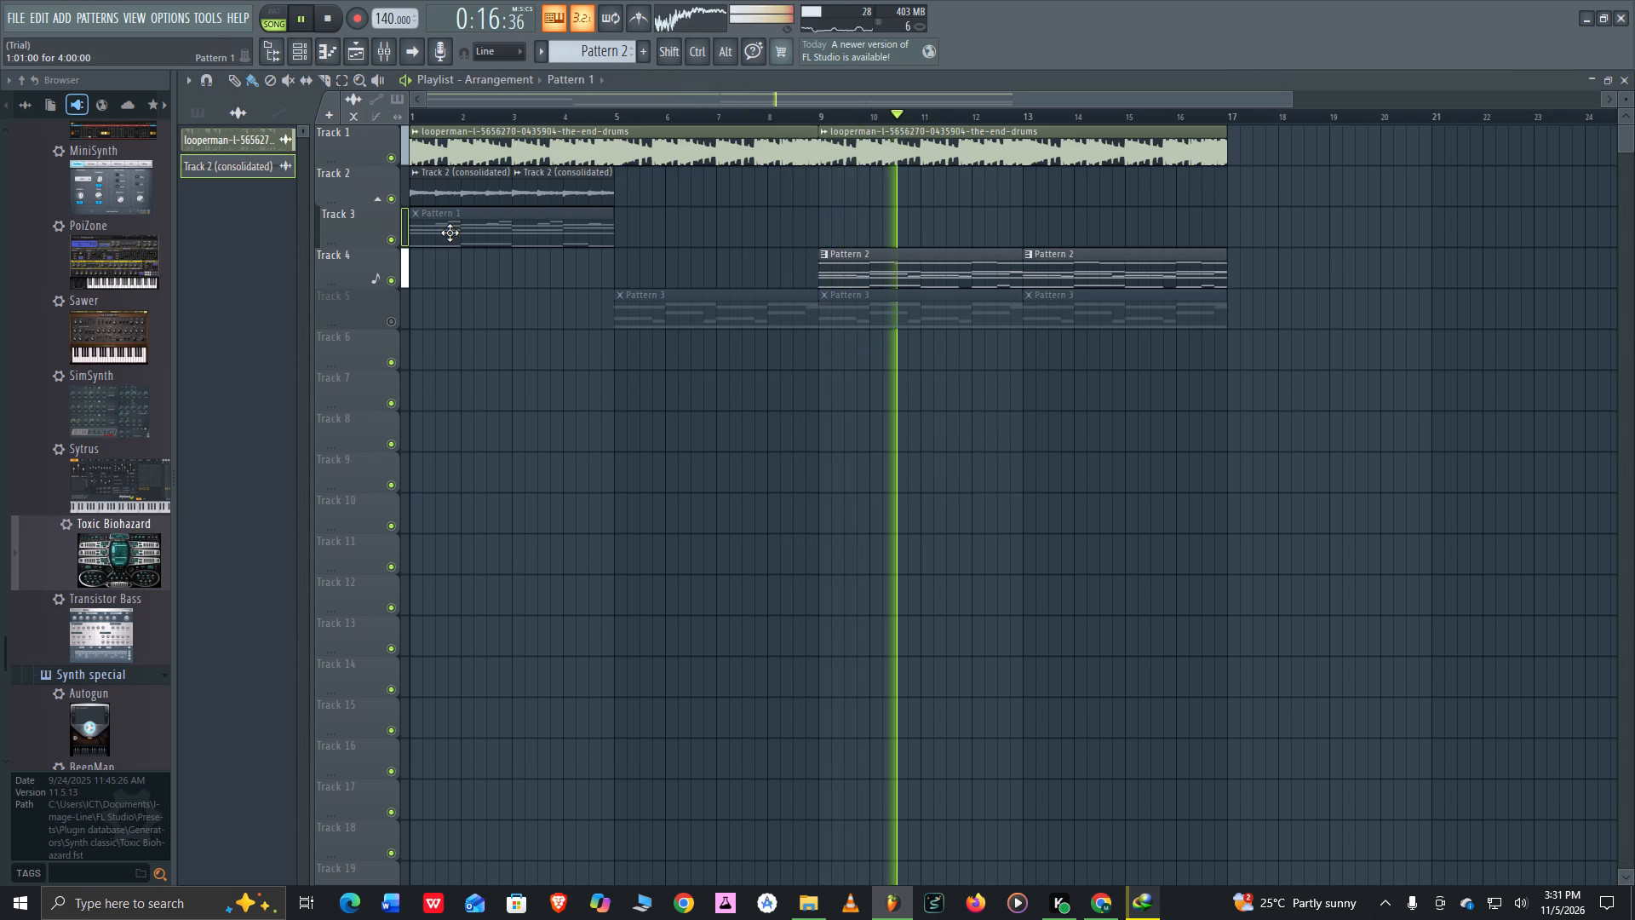
double_click(254, 146)
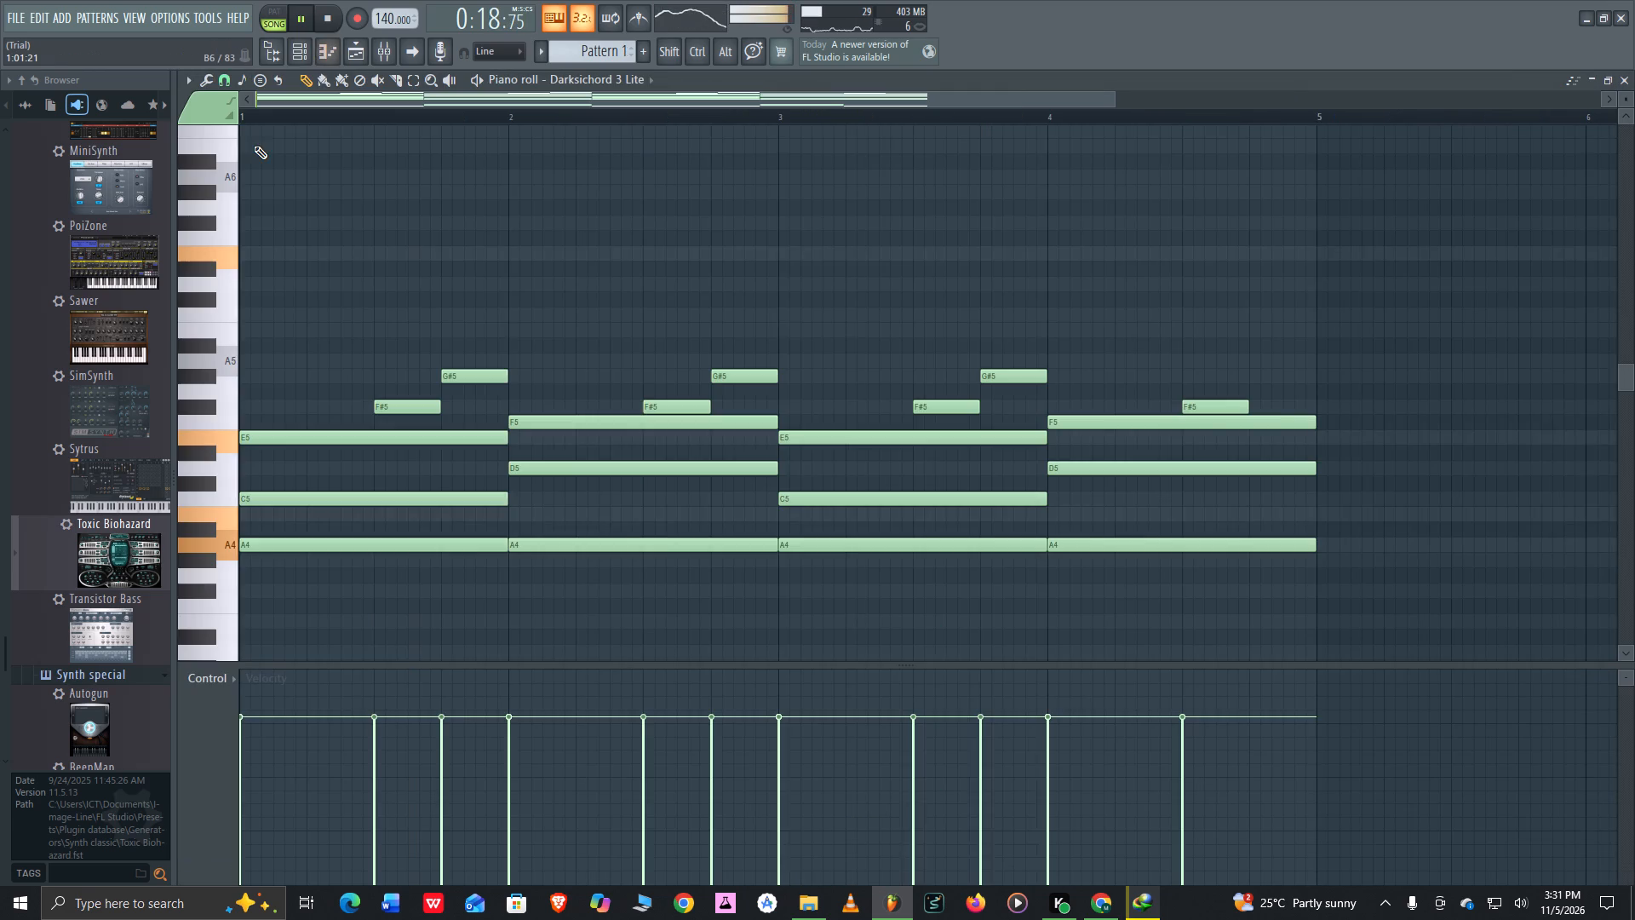
ctrl+drag(317, 268, 1354, 617)
key(ctrl+c)
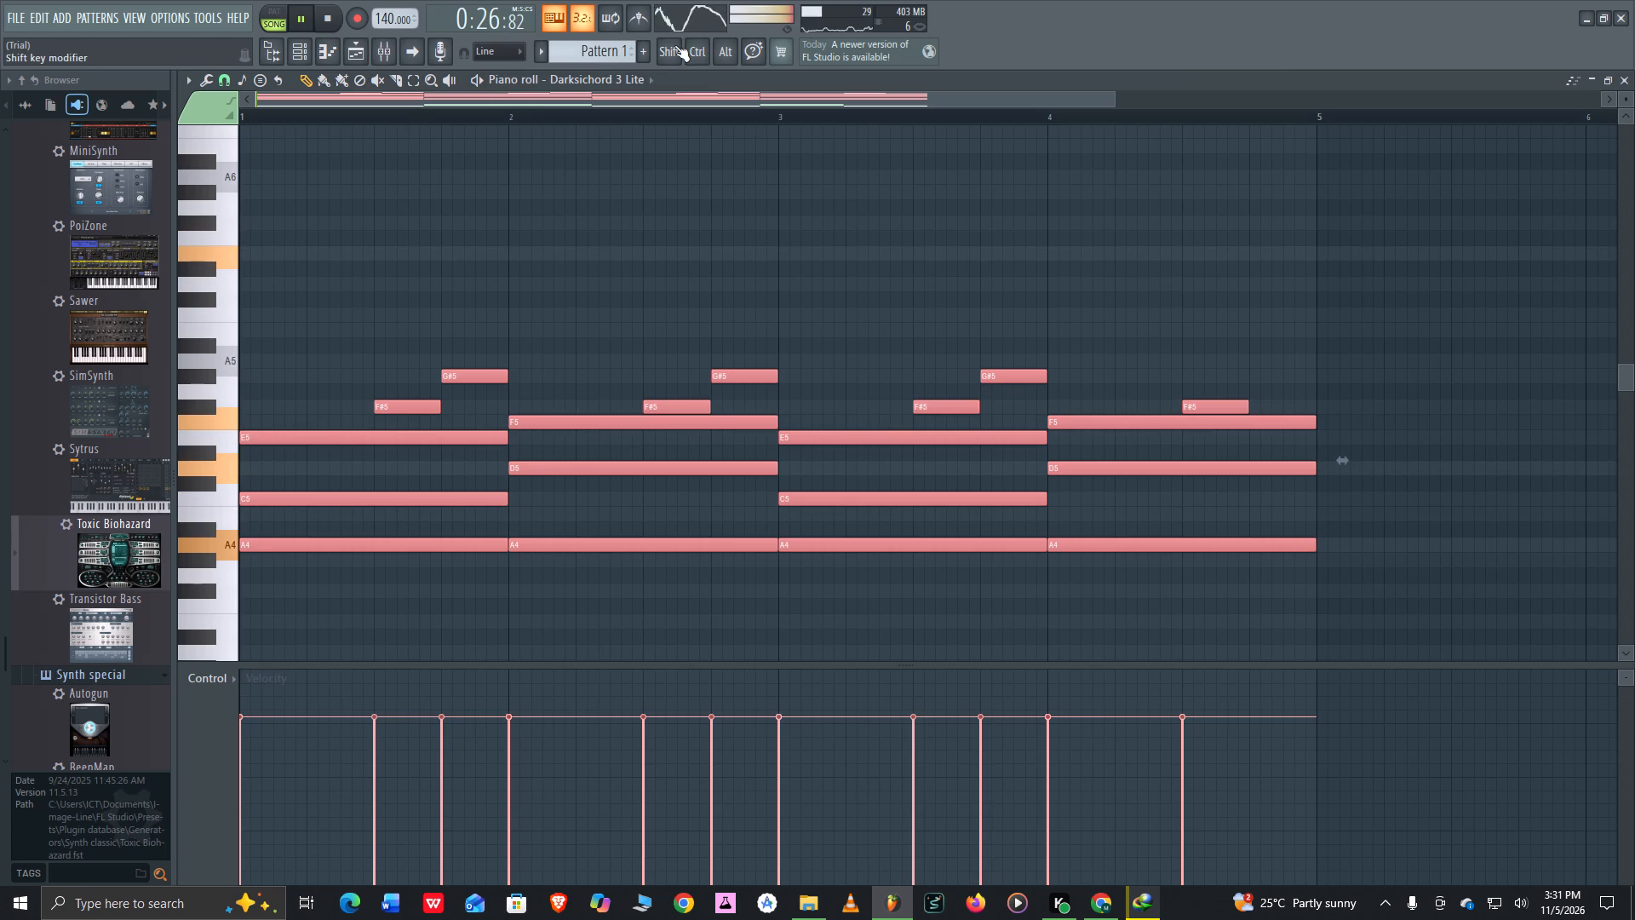
Create a new Pattern 4 with its default name and paste the copied notes into the Toxic Biohazard channel.
click(651, 49)
click(644, 51)
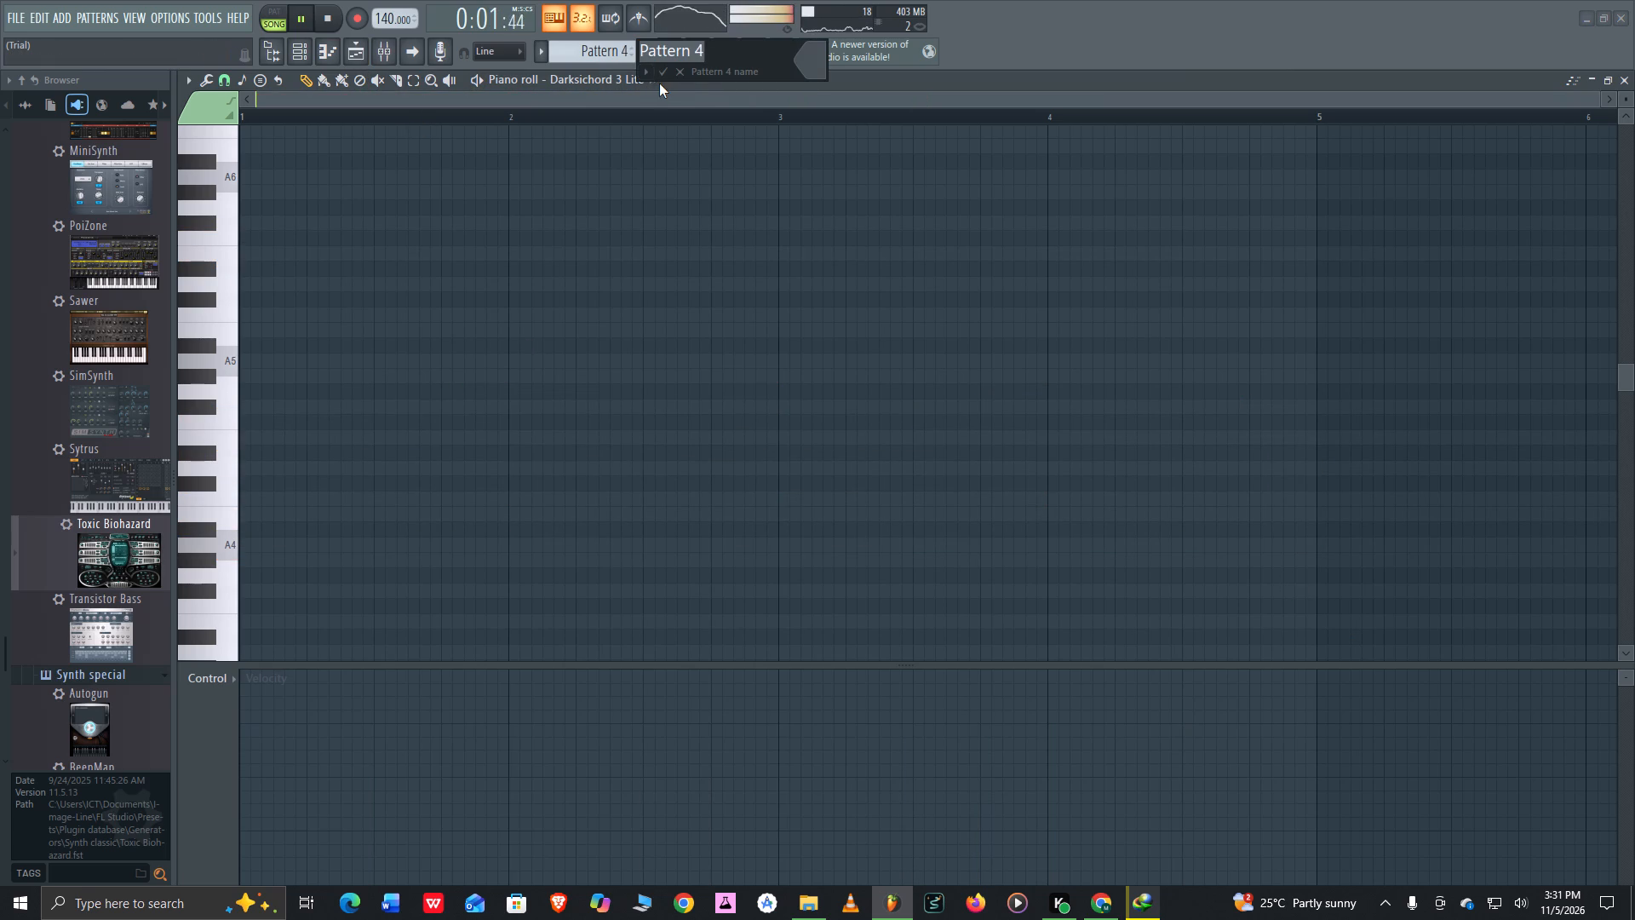
click(663, 77)
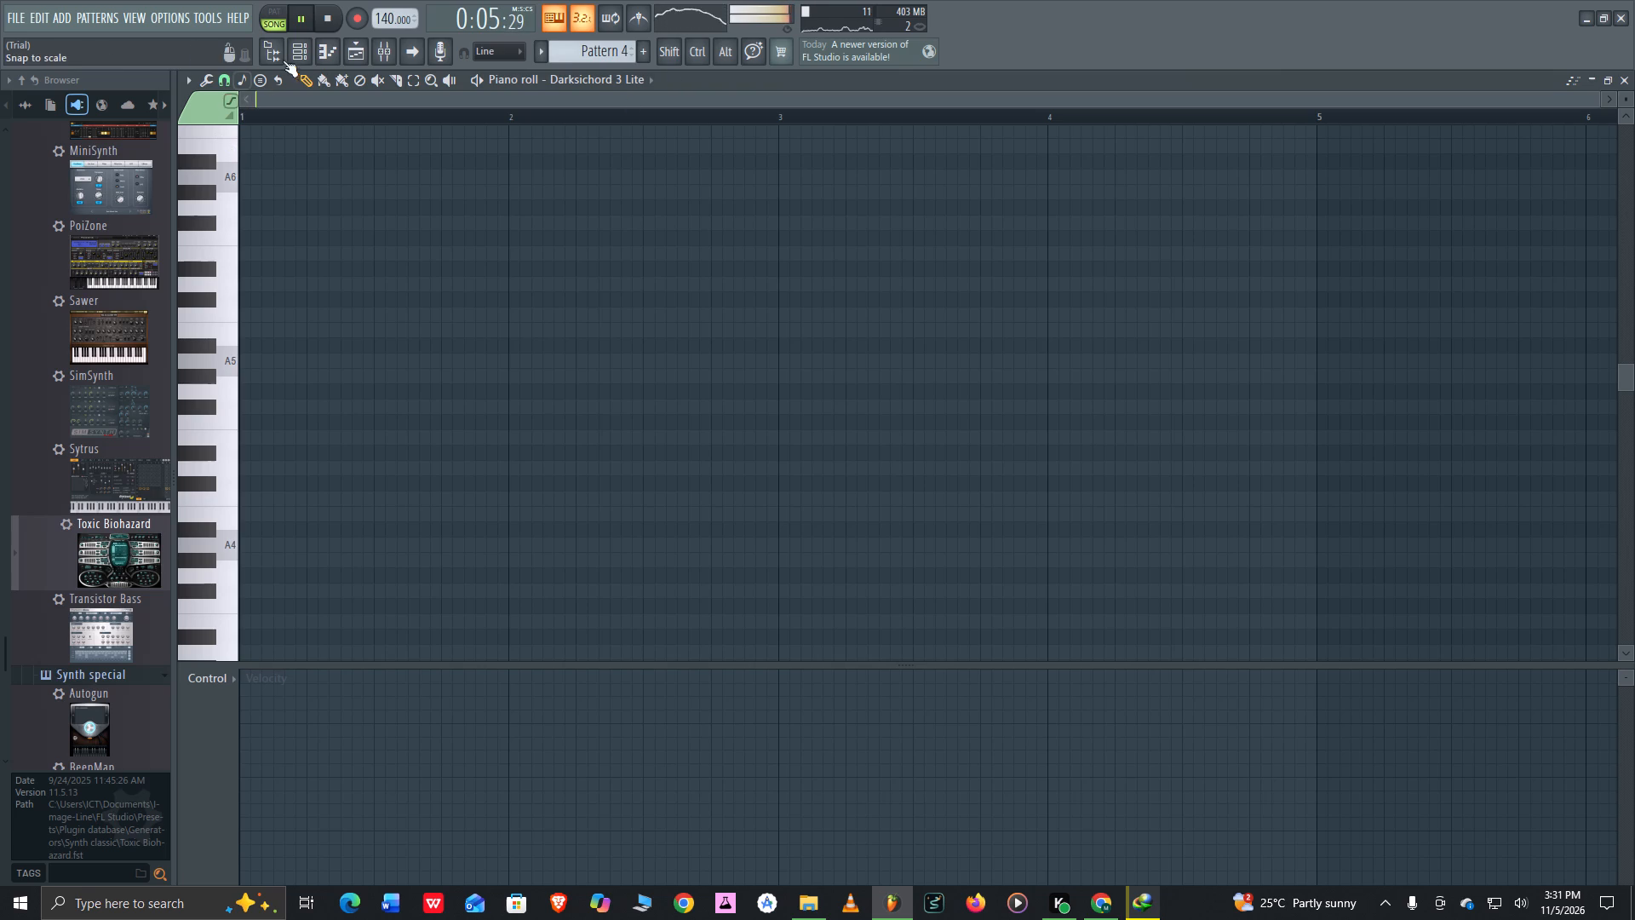
click(606, 79)
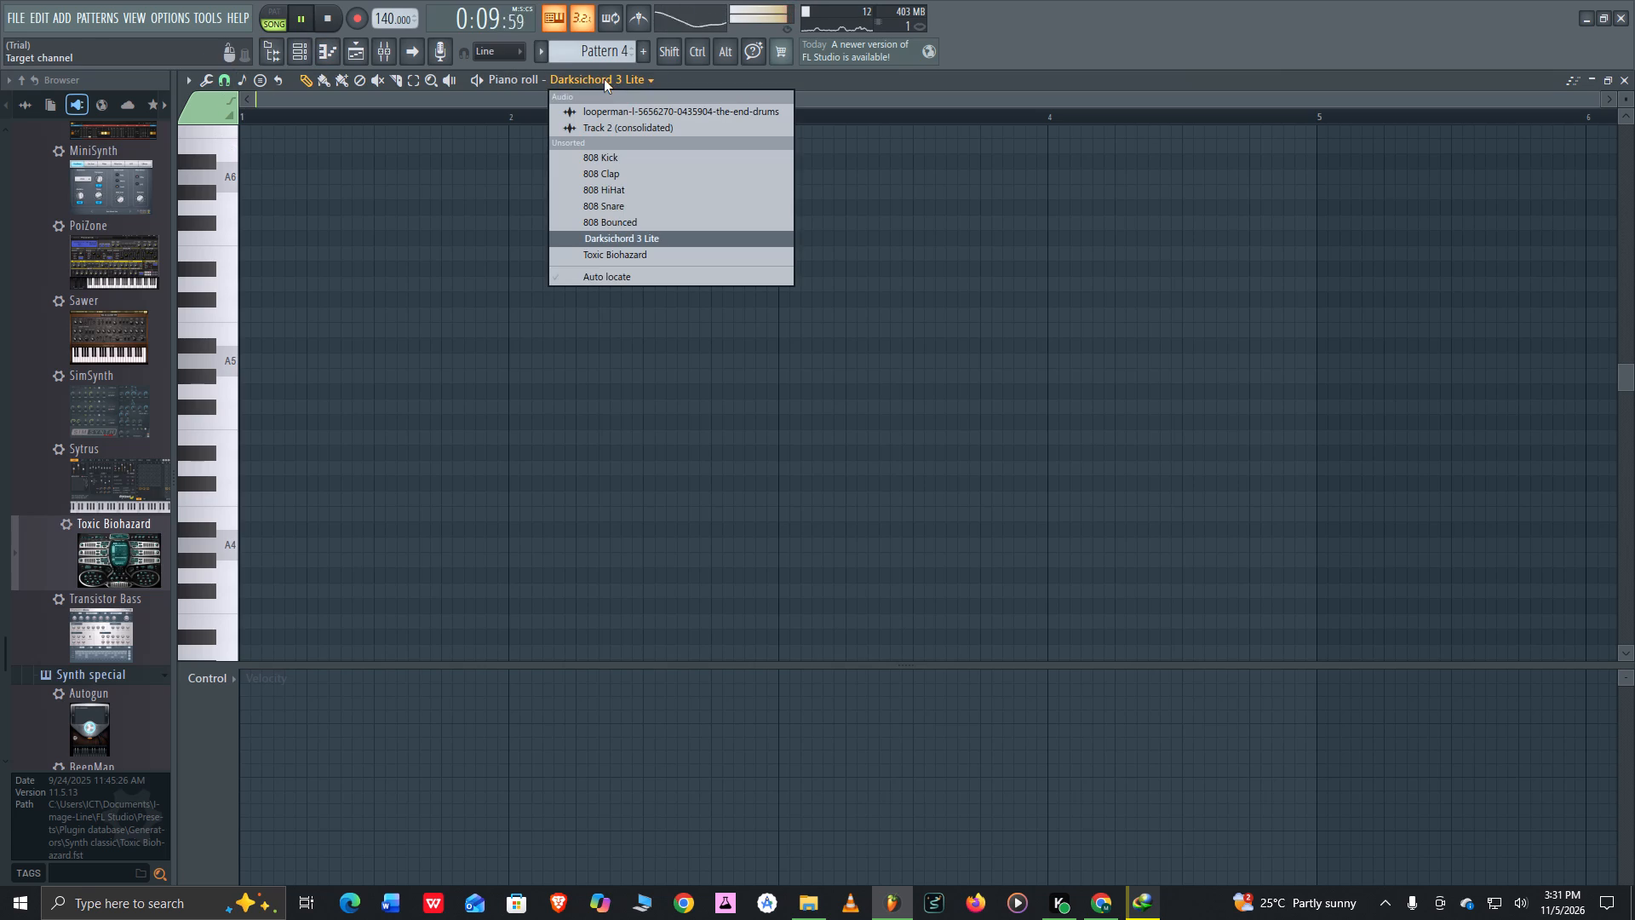
click(644, 252)
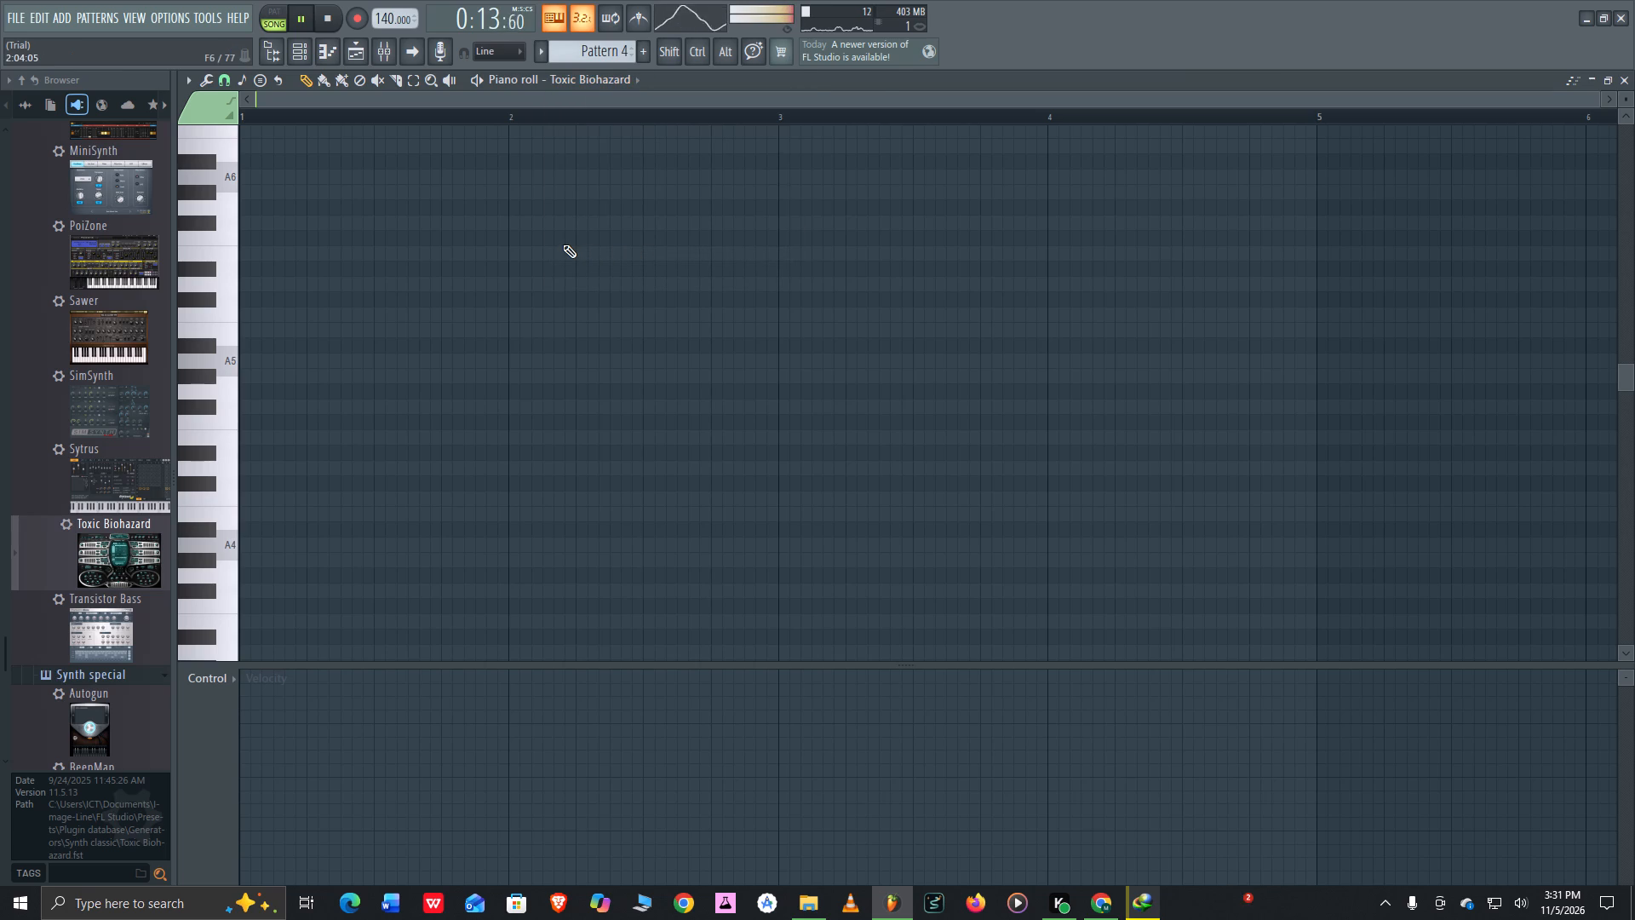
key(ctrl+v)
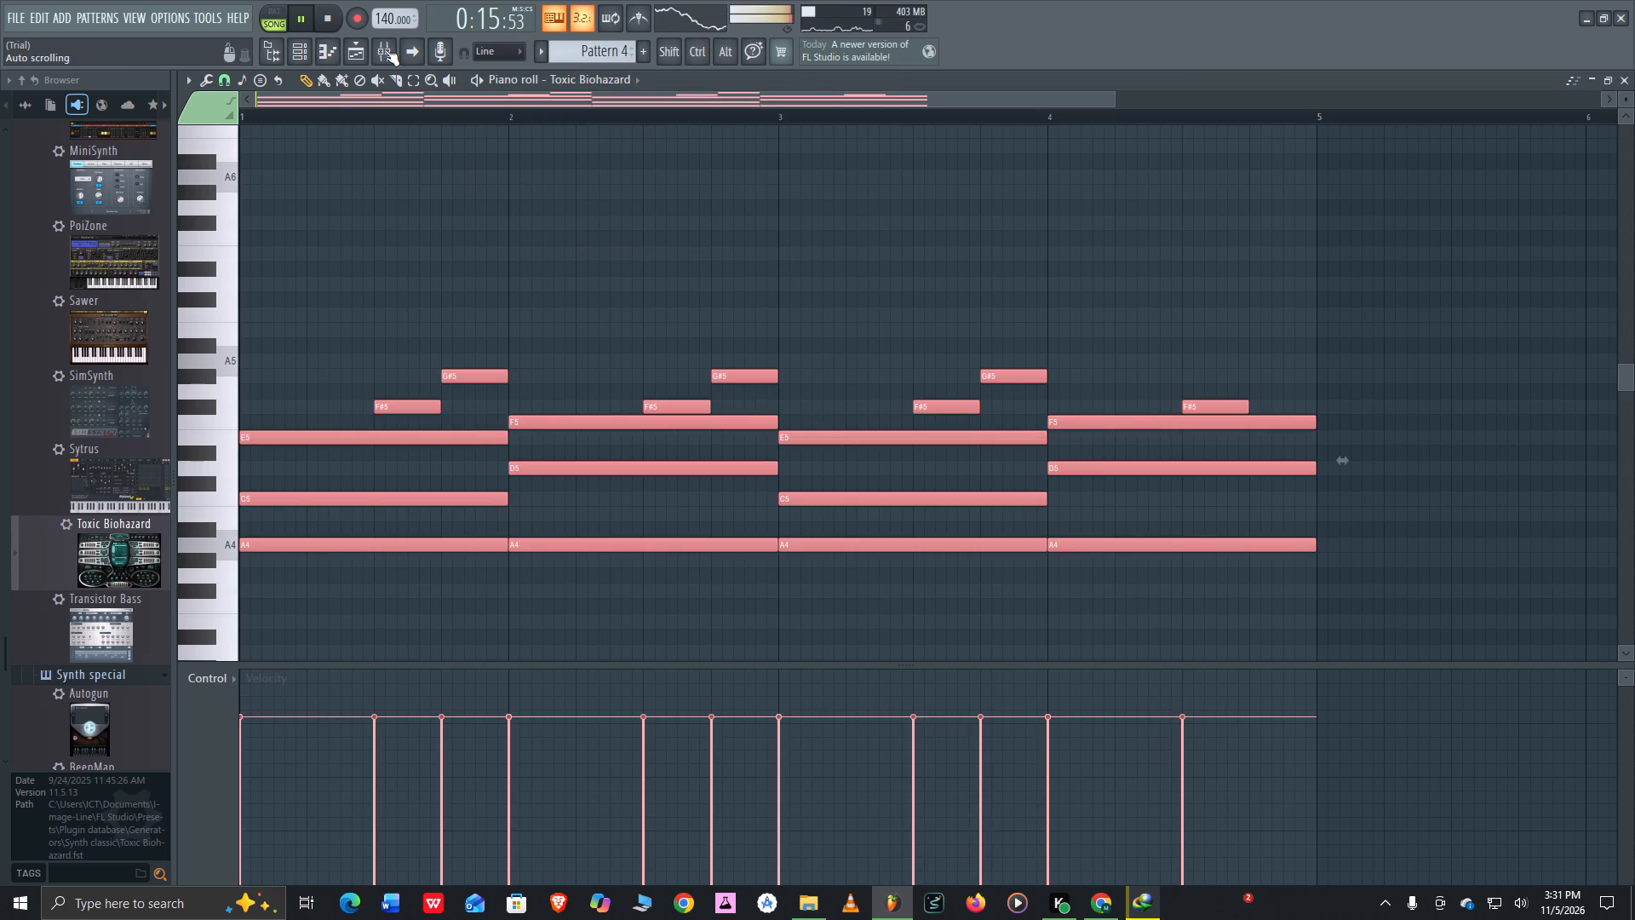
Replace the Toxic Biohazard instrument in the channel rack with SimSynth.
click(303, 49)
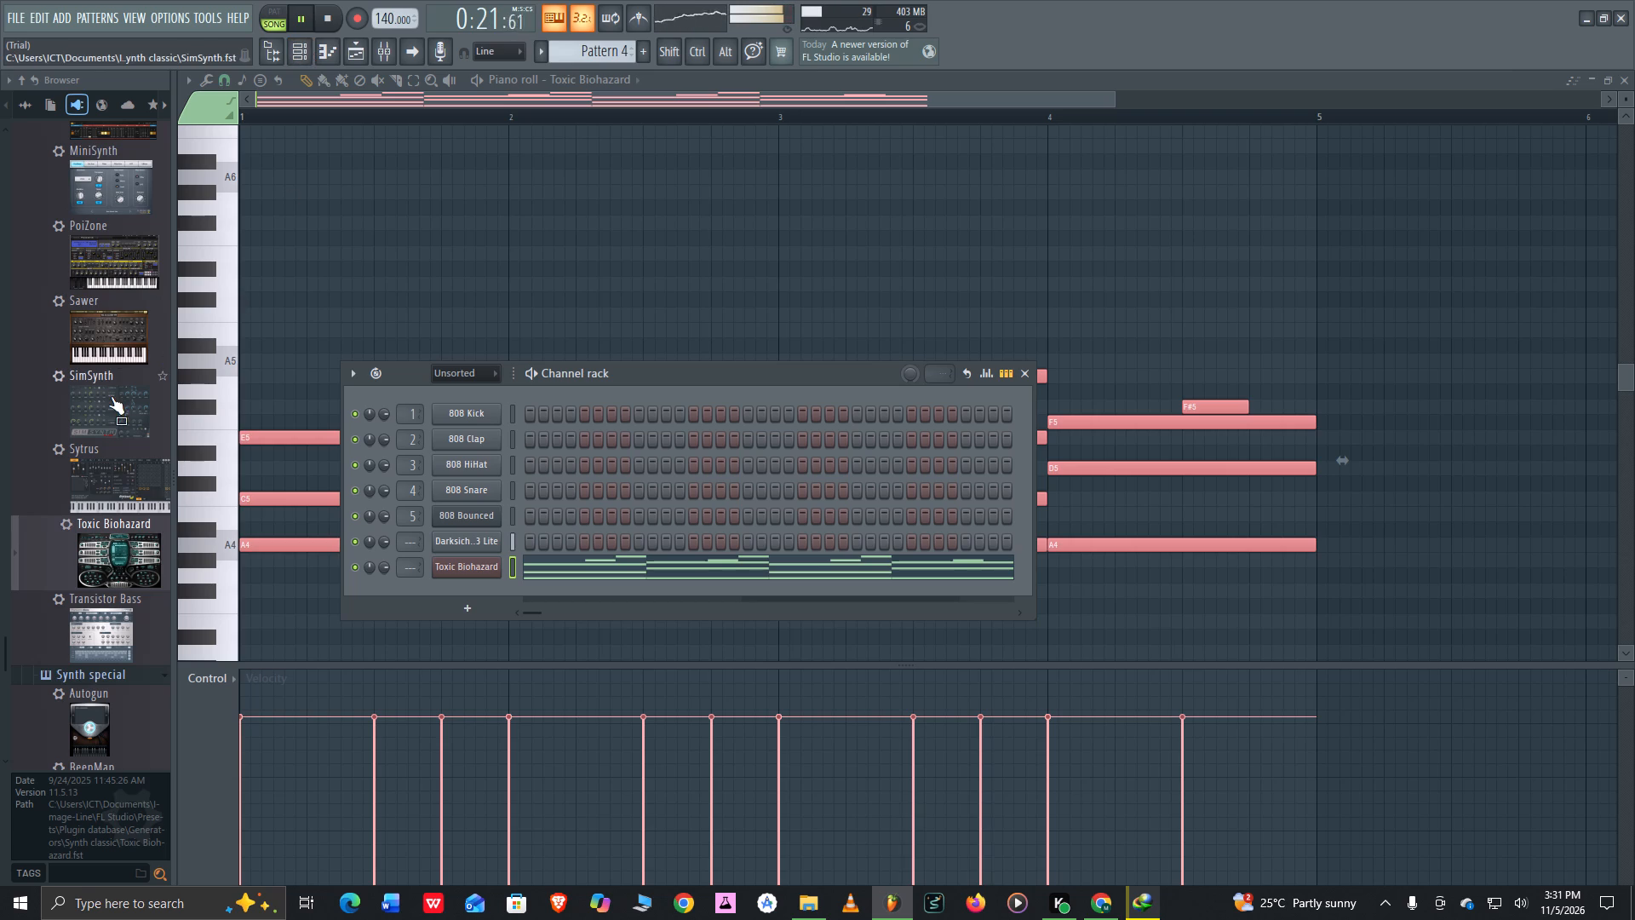
drag(111, 396, 436, 568)
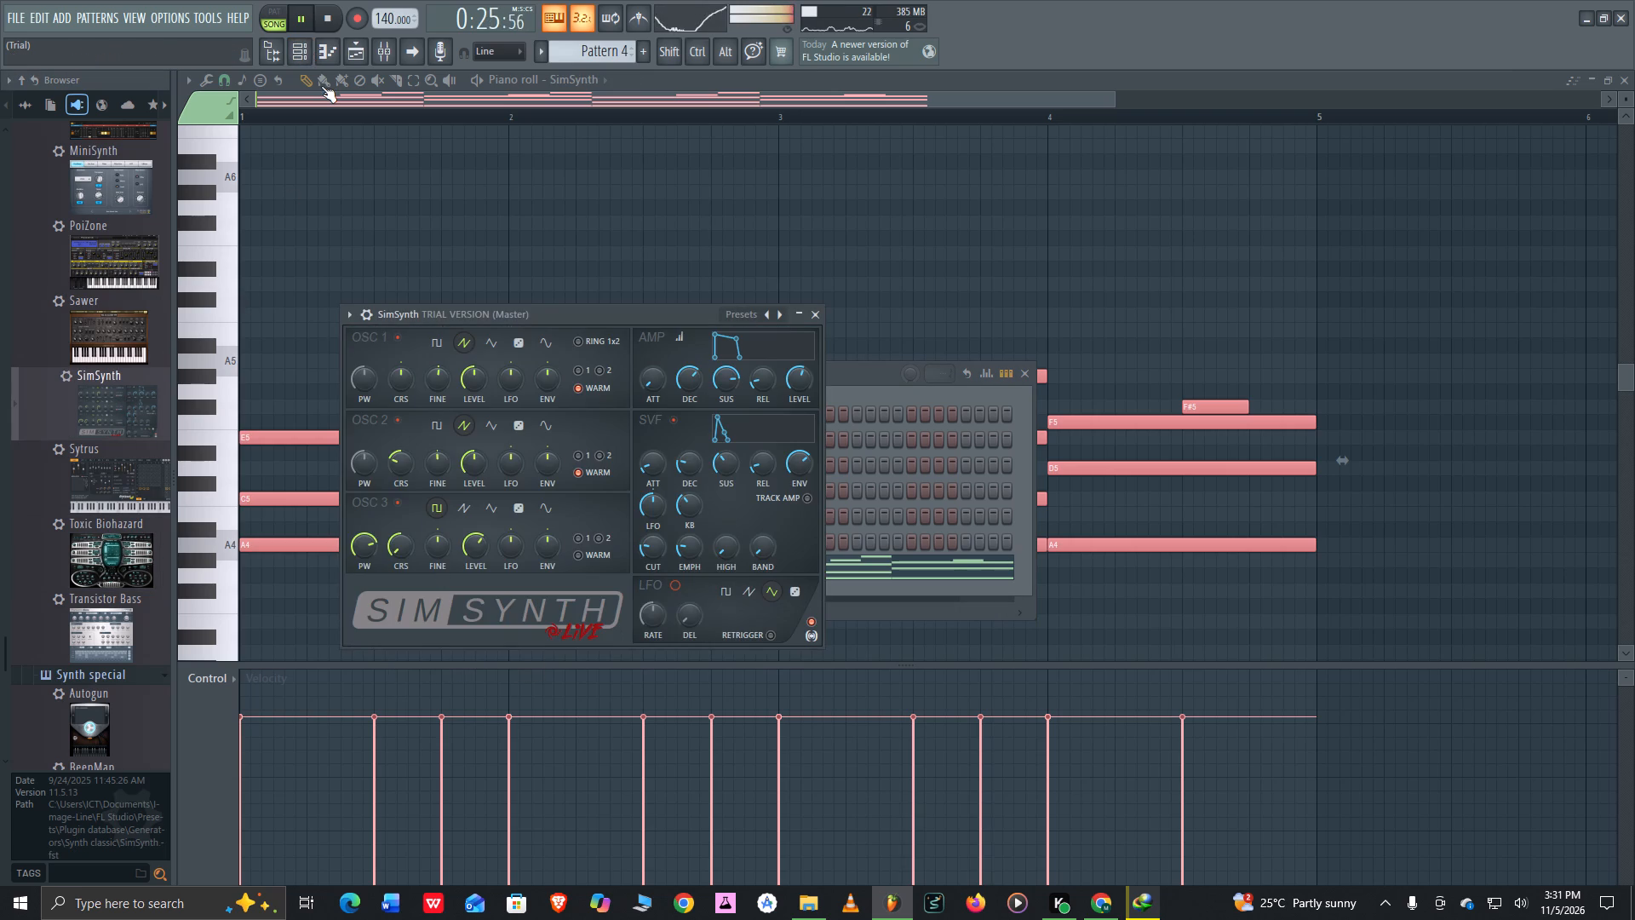
Unmute Track 5 and mute the drum loop on Track 1 in the playlist.
click(357, 54)
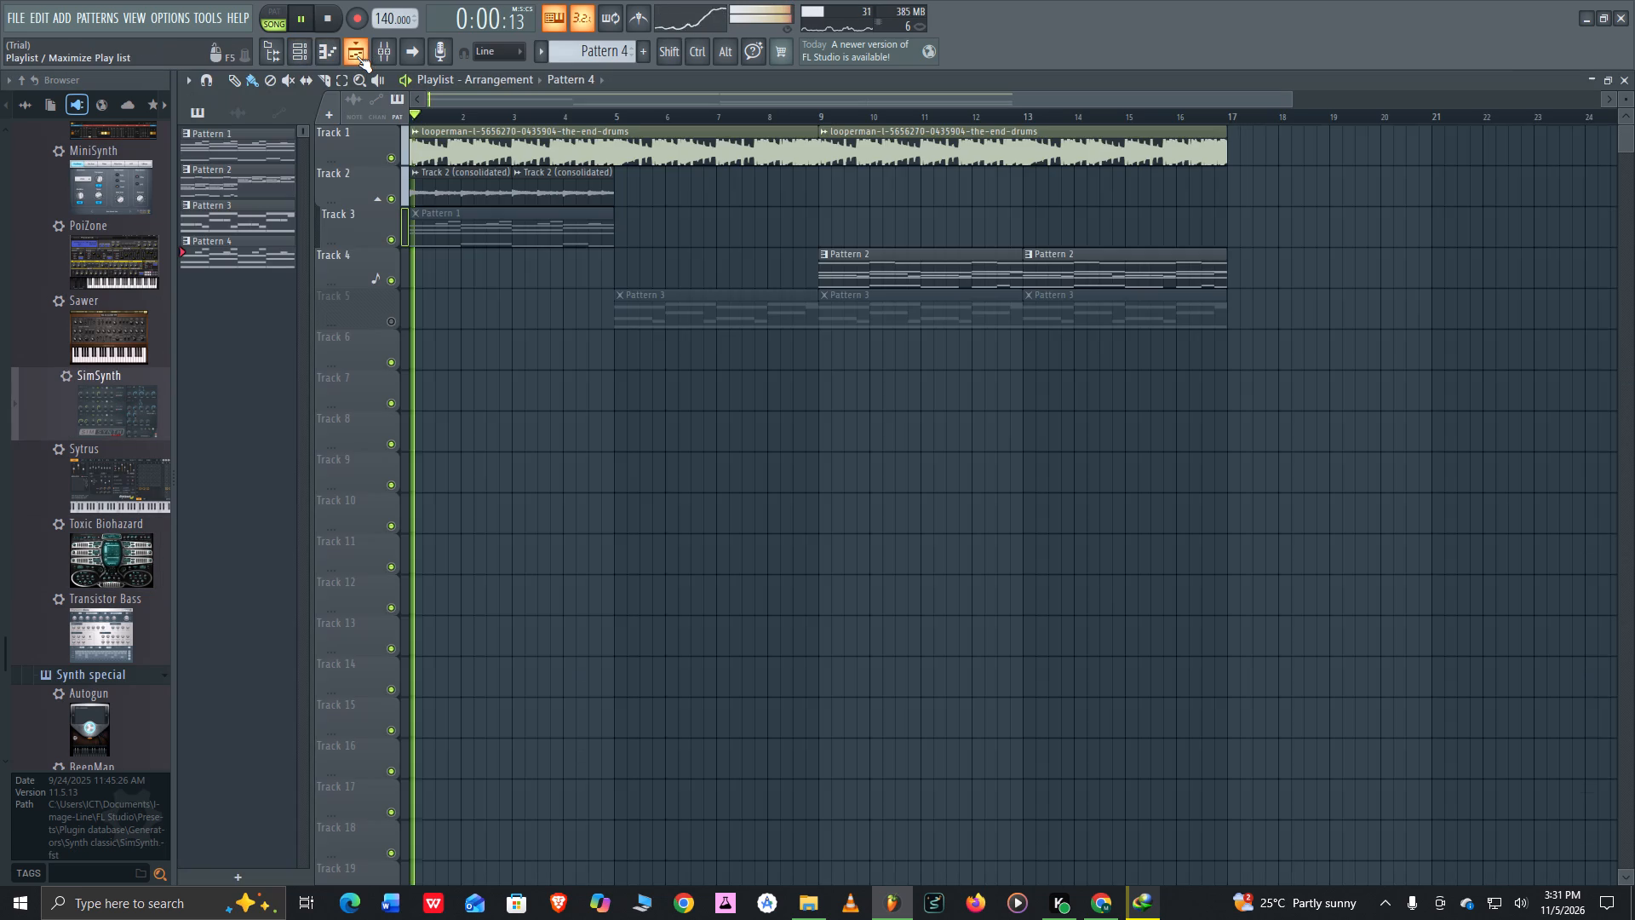
click(393, 322)
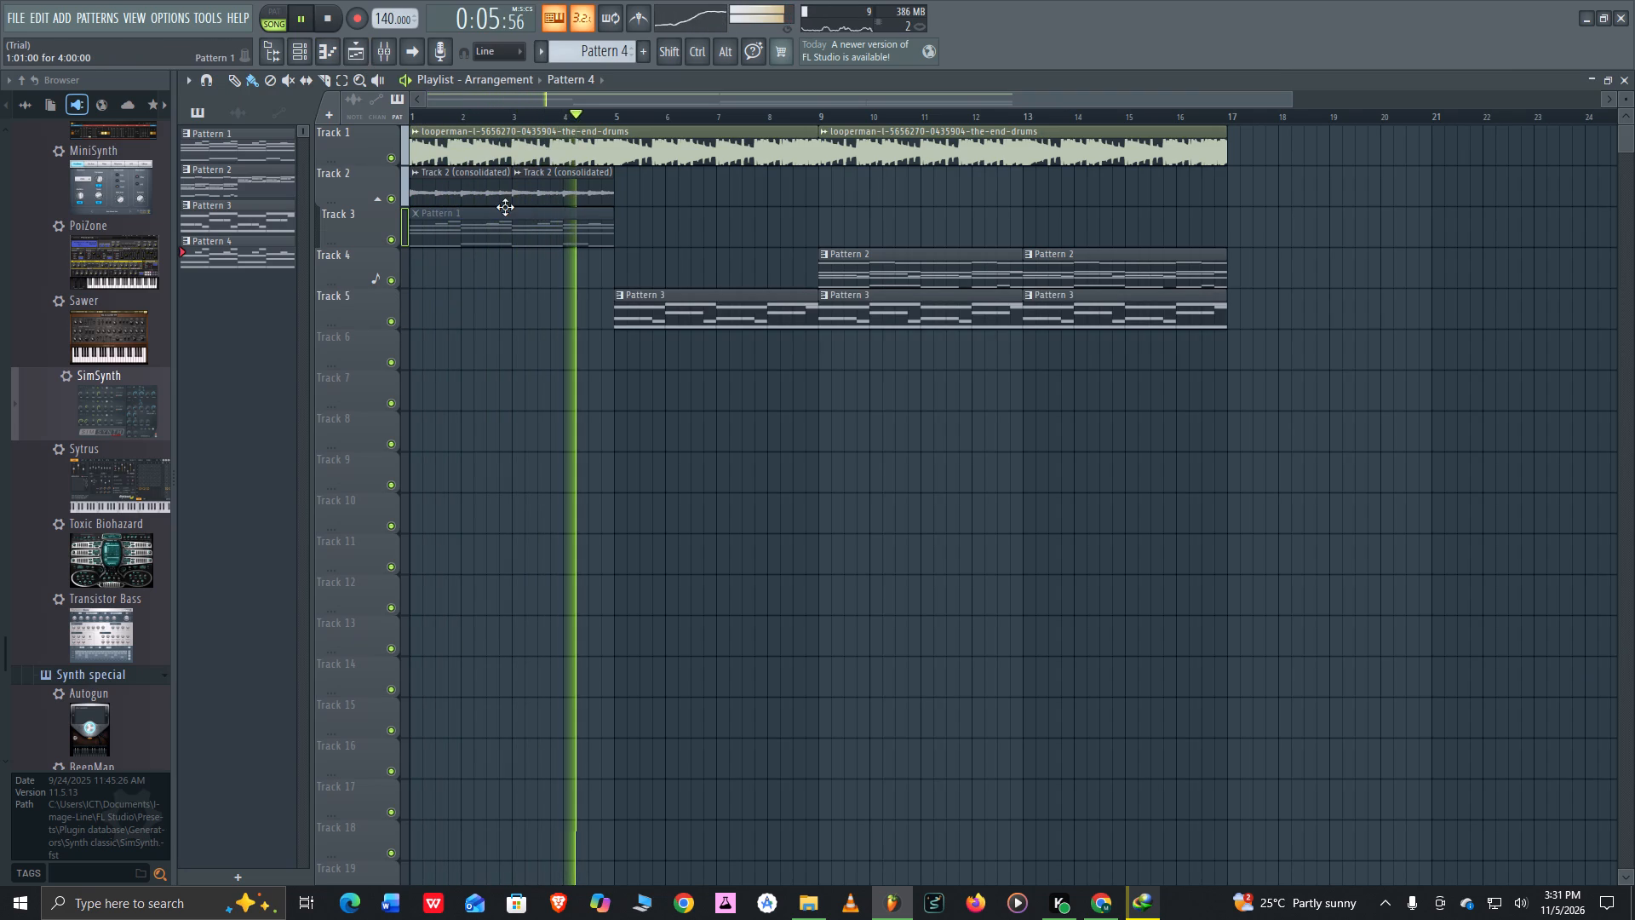
click(394, 164)
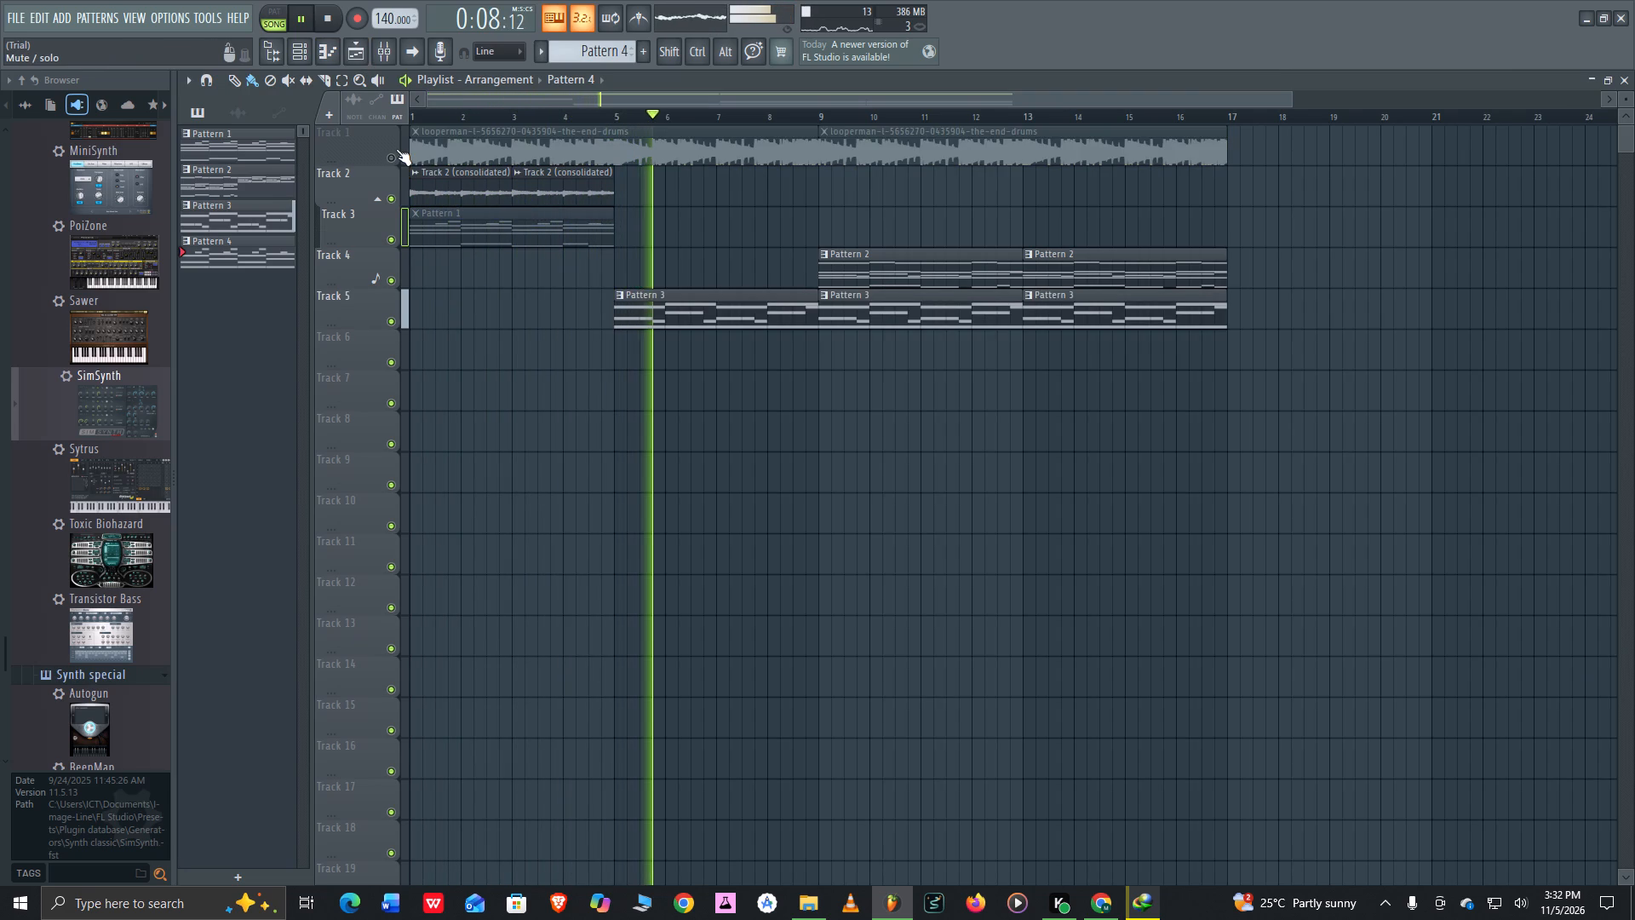
Raise the SimSynth amp envelope attack to about 17% and adjust its sustain to about 78%.
click(290, 50)
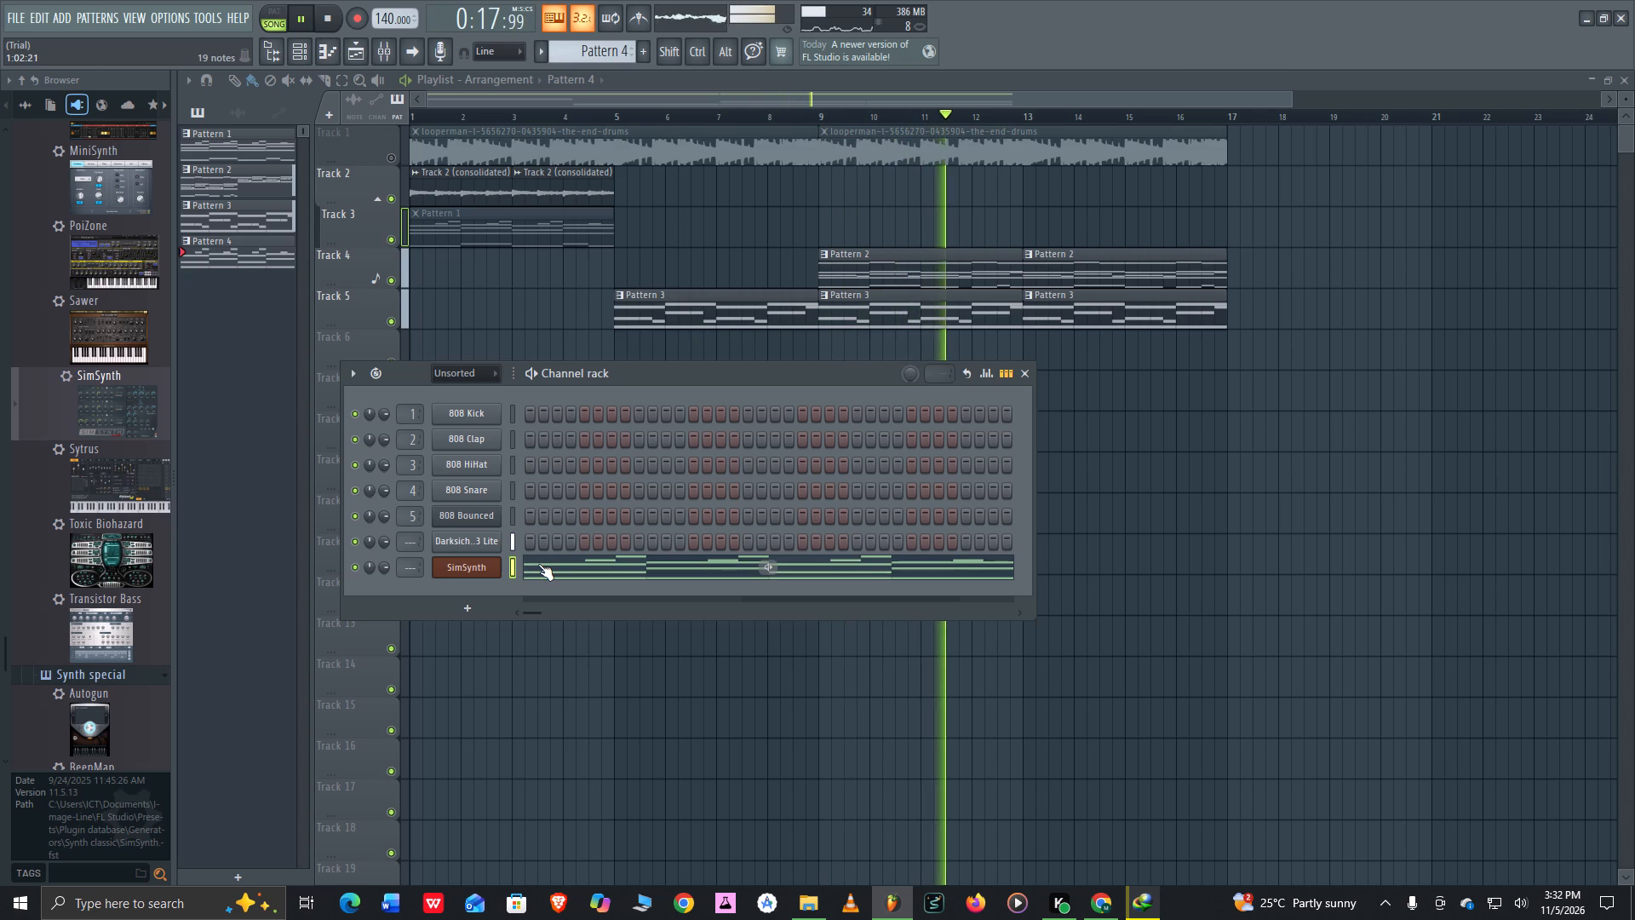
double_click(476, 568)
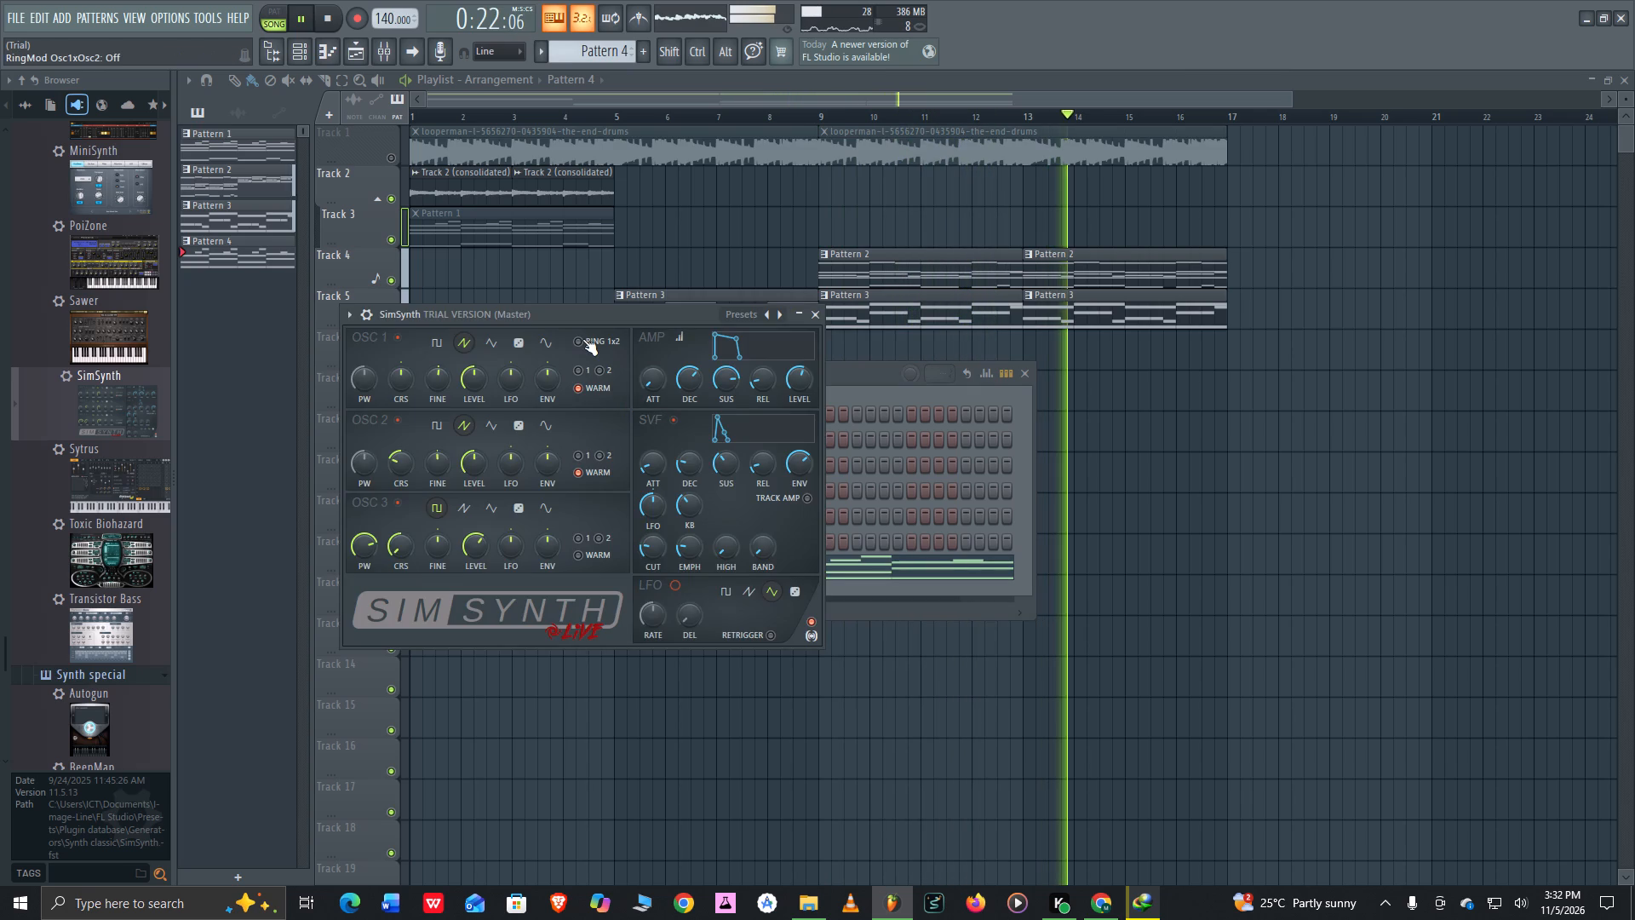
drag(651, 382, 643, 344)
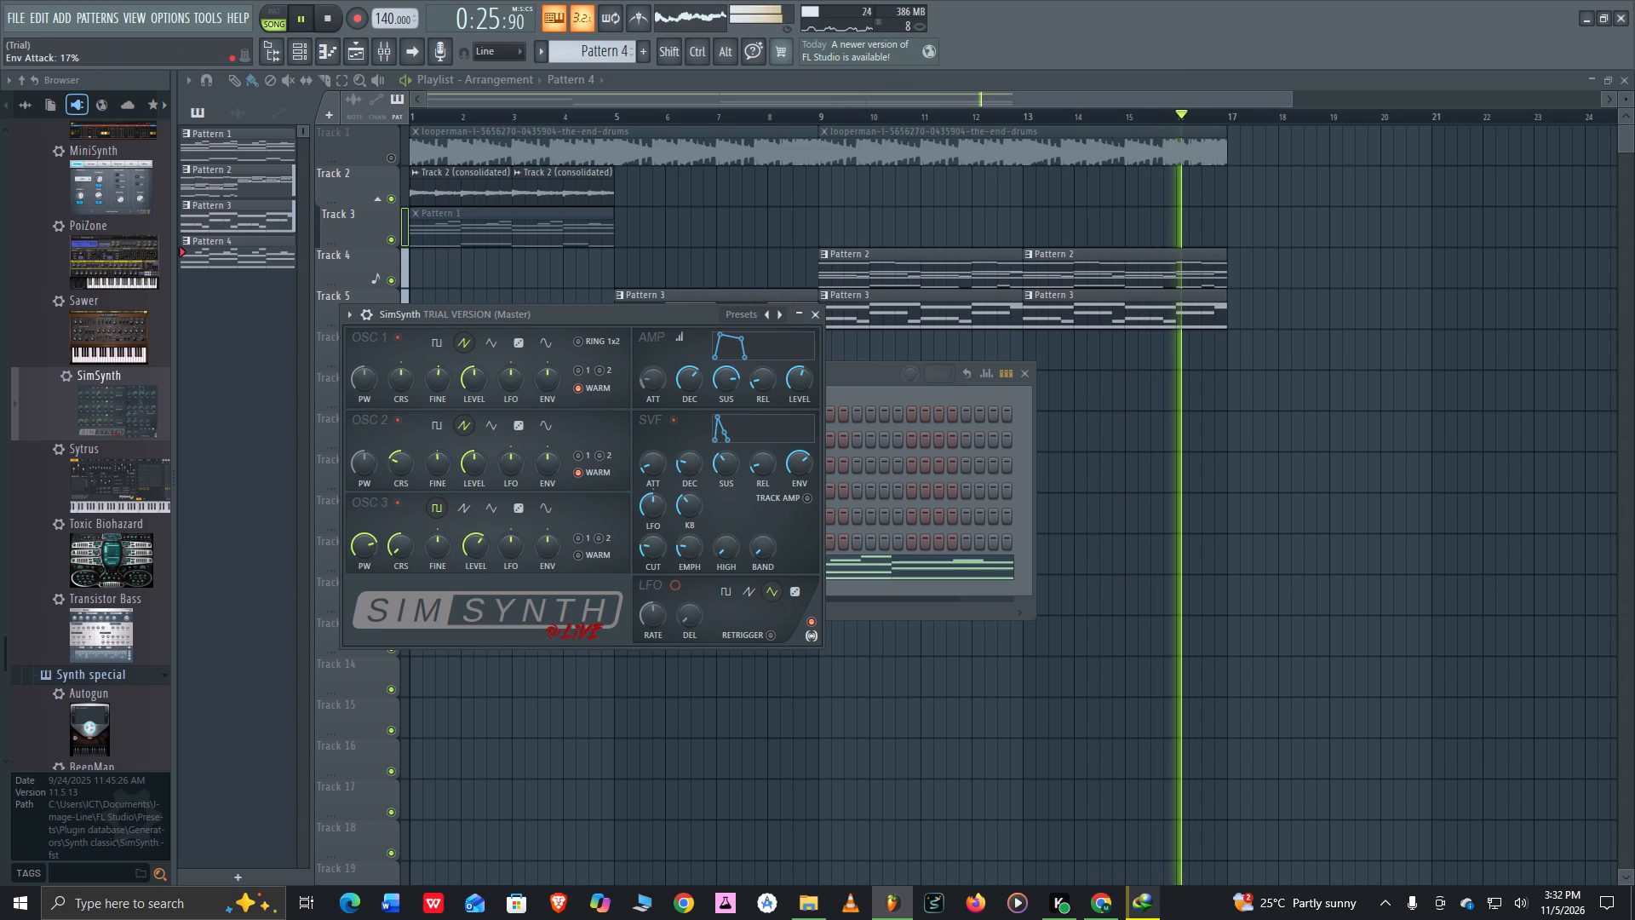
drag(643, 344, 642, 344)
drag(720, 373, 722, 382)
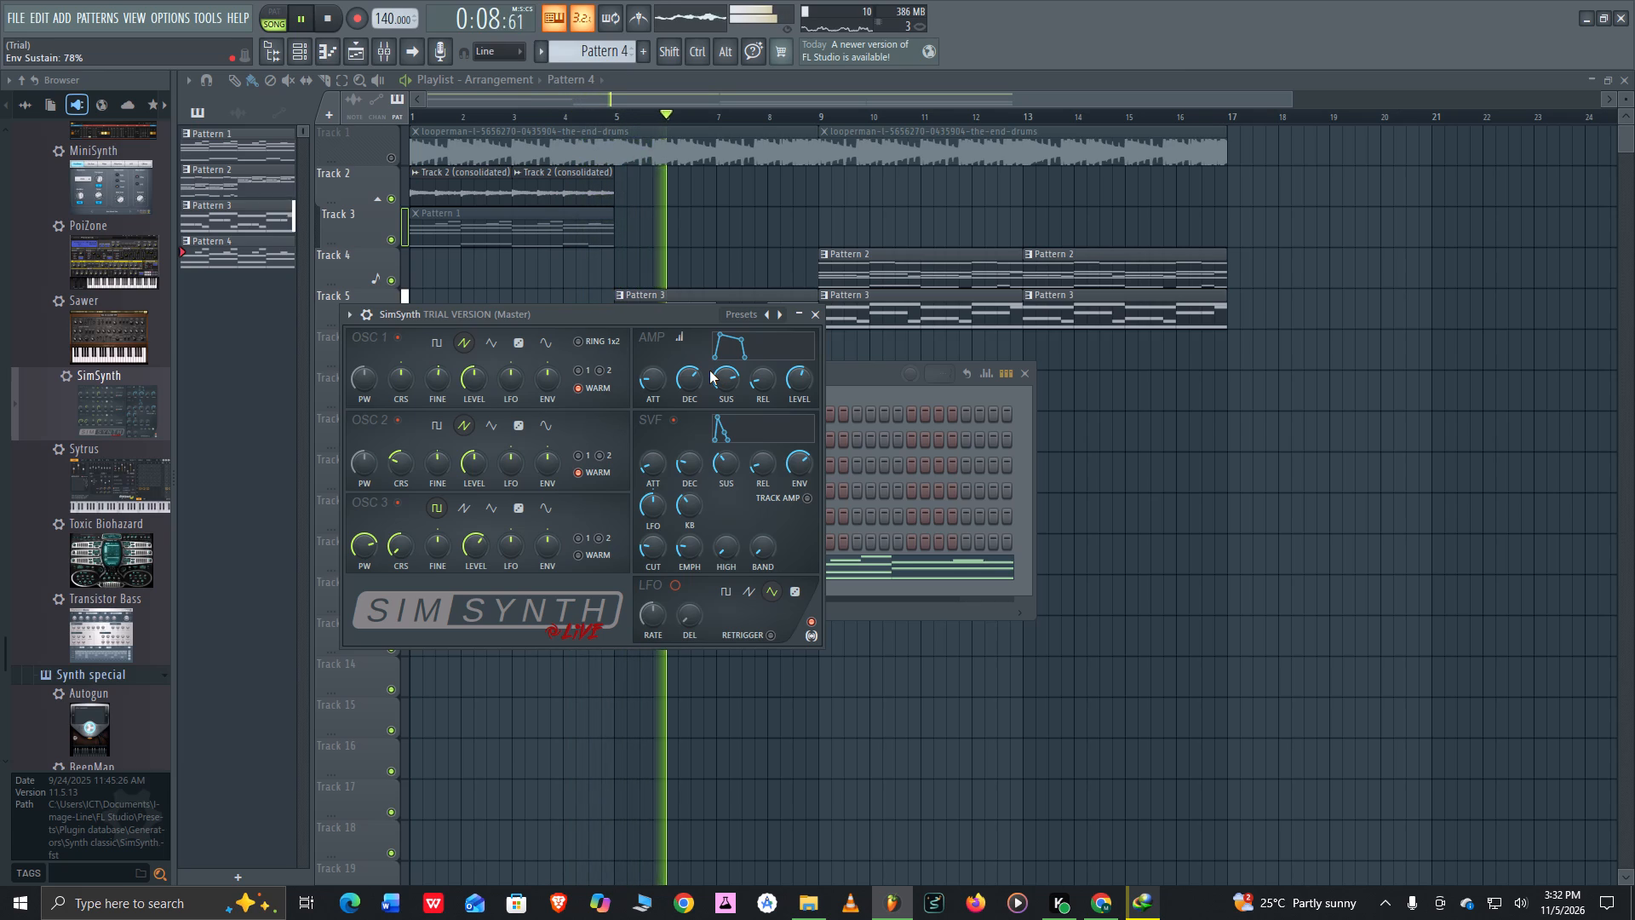
Sweep the SimSynth oscillator 1 pulse width upward, settling it at about 6%.
drag(364, 382, 364, 382)
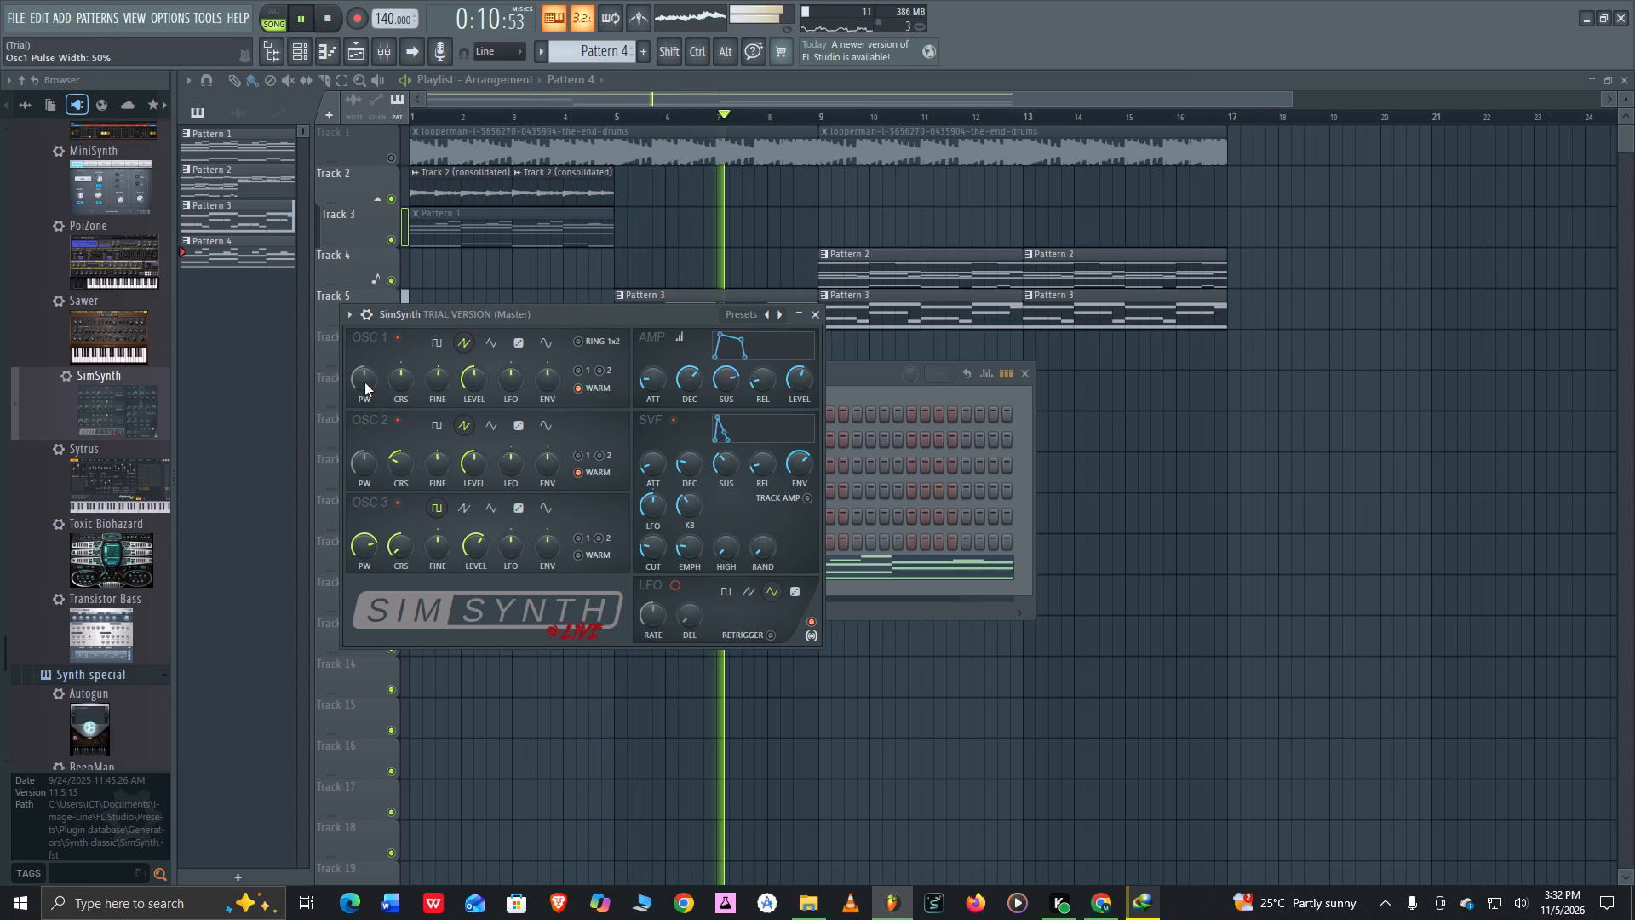
drag(364, 382, 407, 217)
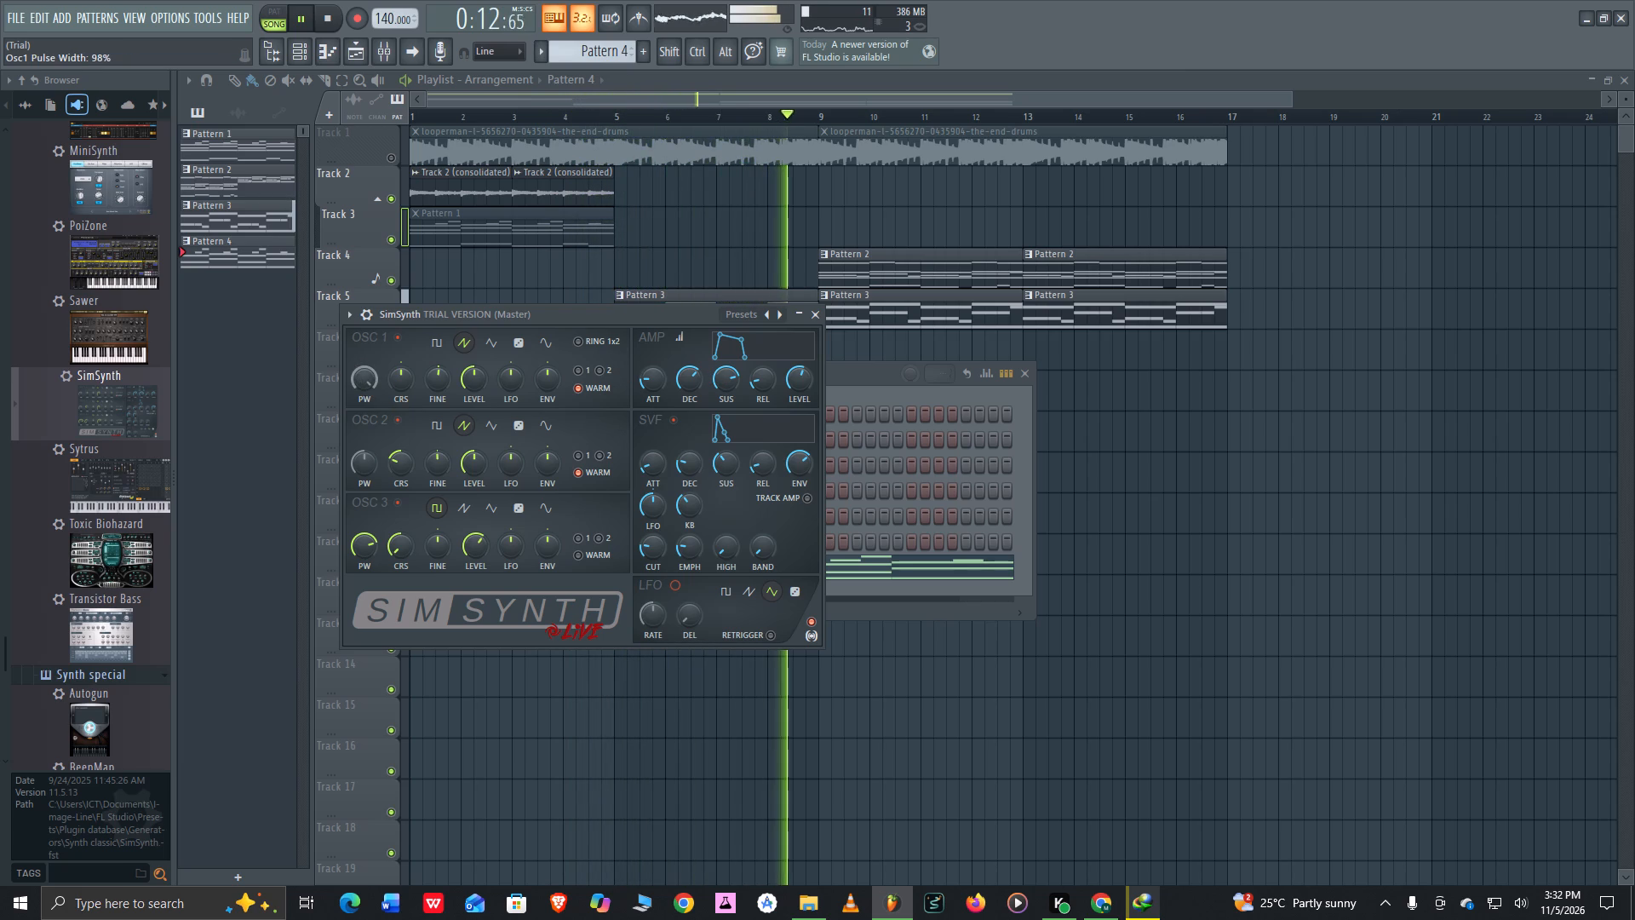
drag(407, 217, 479, 486)
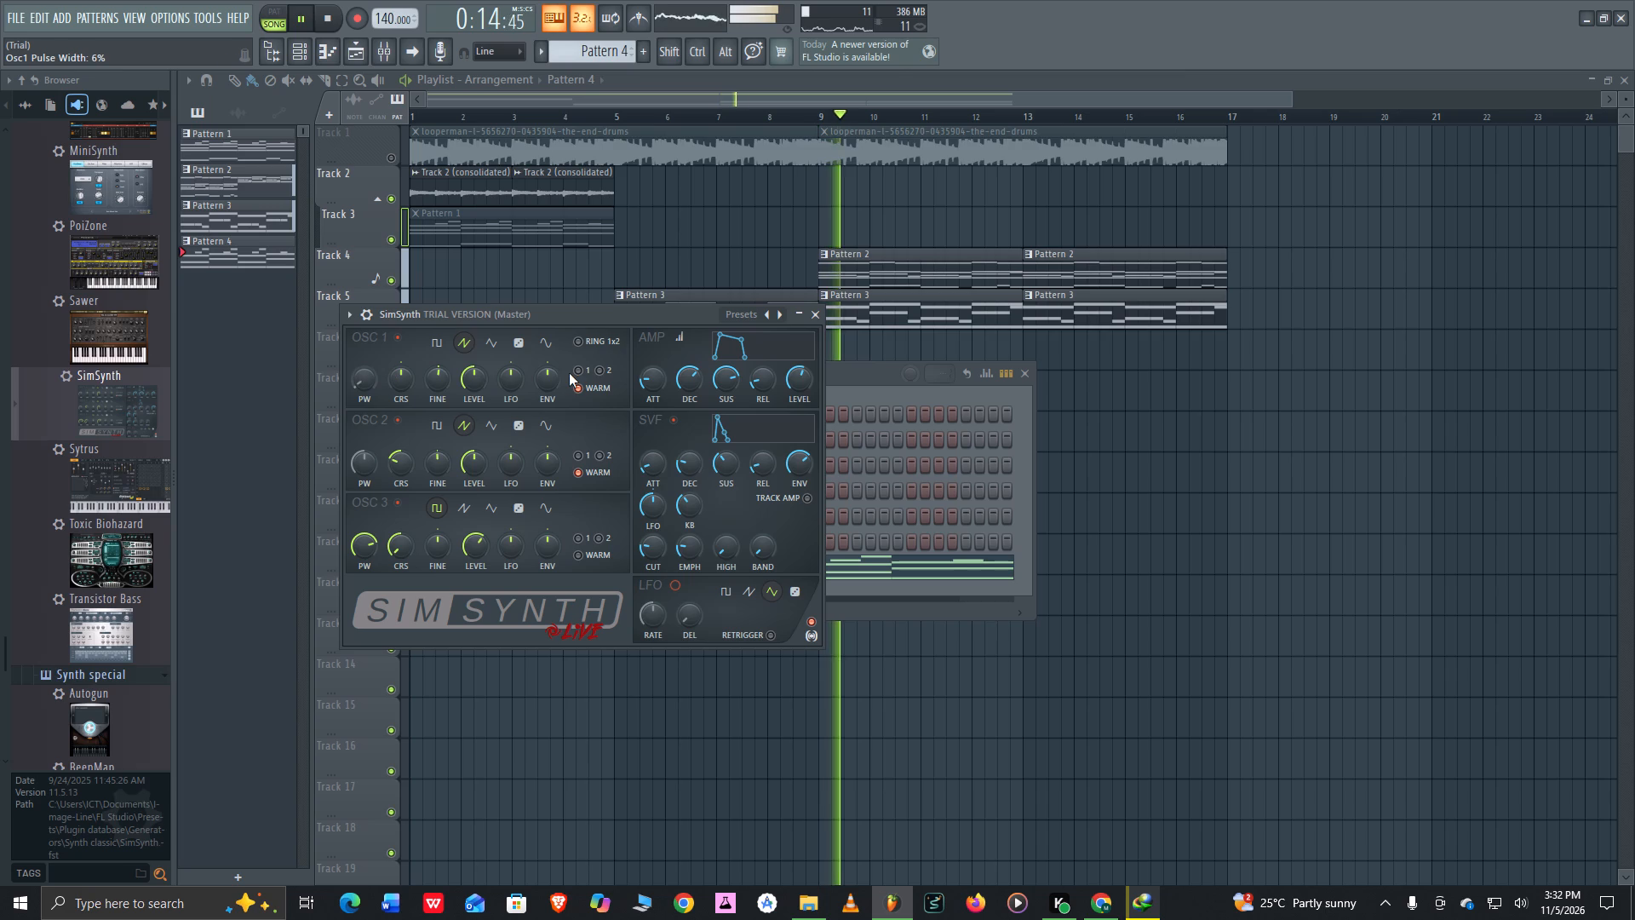
Raise the SimSynth oscillator 1 envelope amount to 100% and reduce its level.
drag(542, 382, 552, 256)
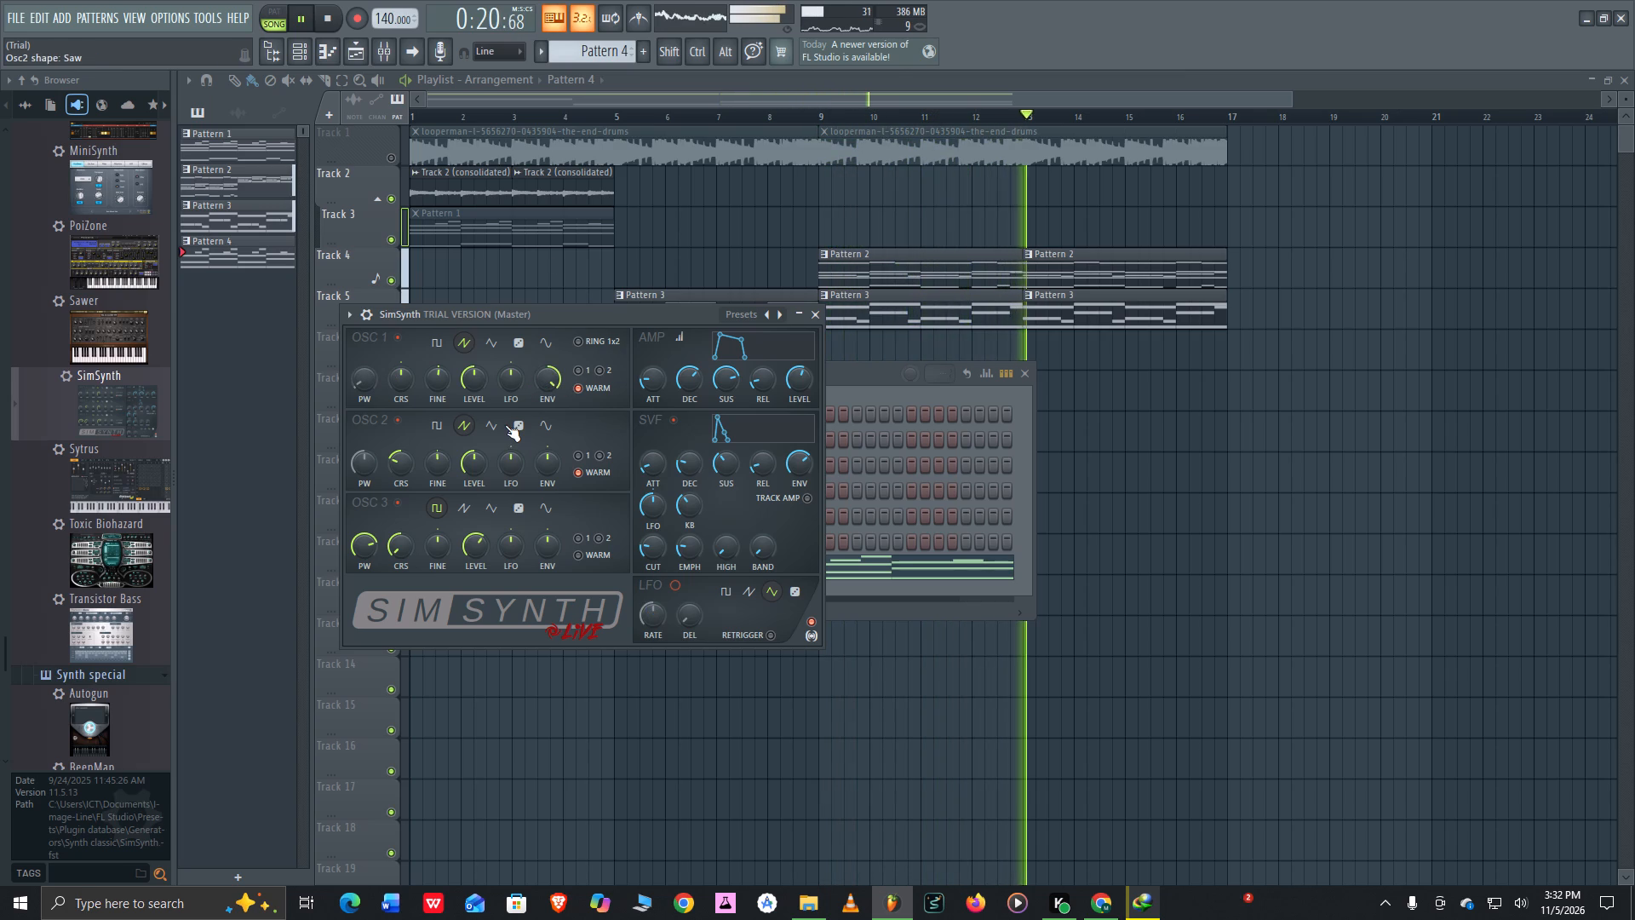
drag(483, 375, 513, 459)
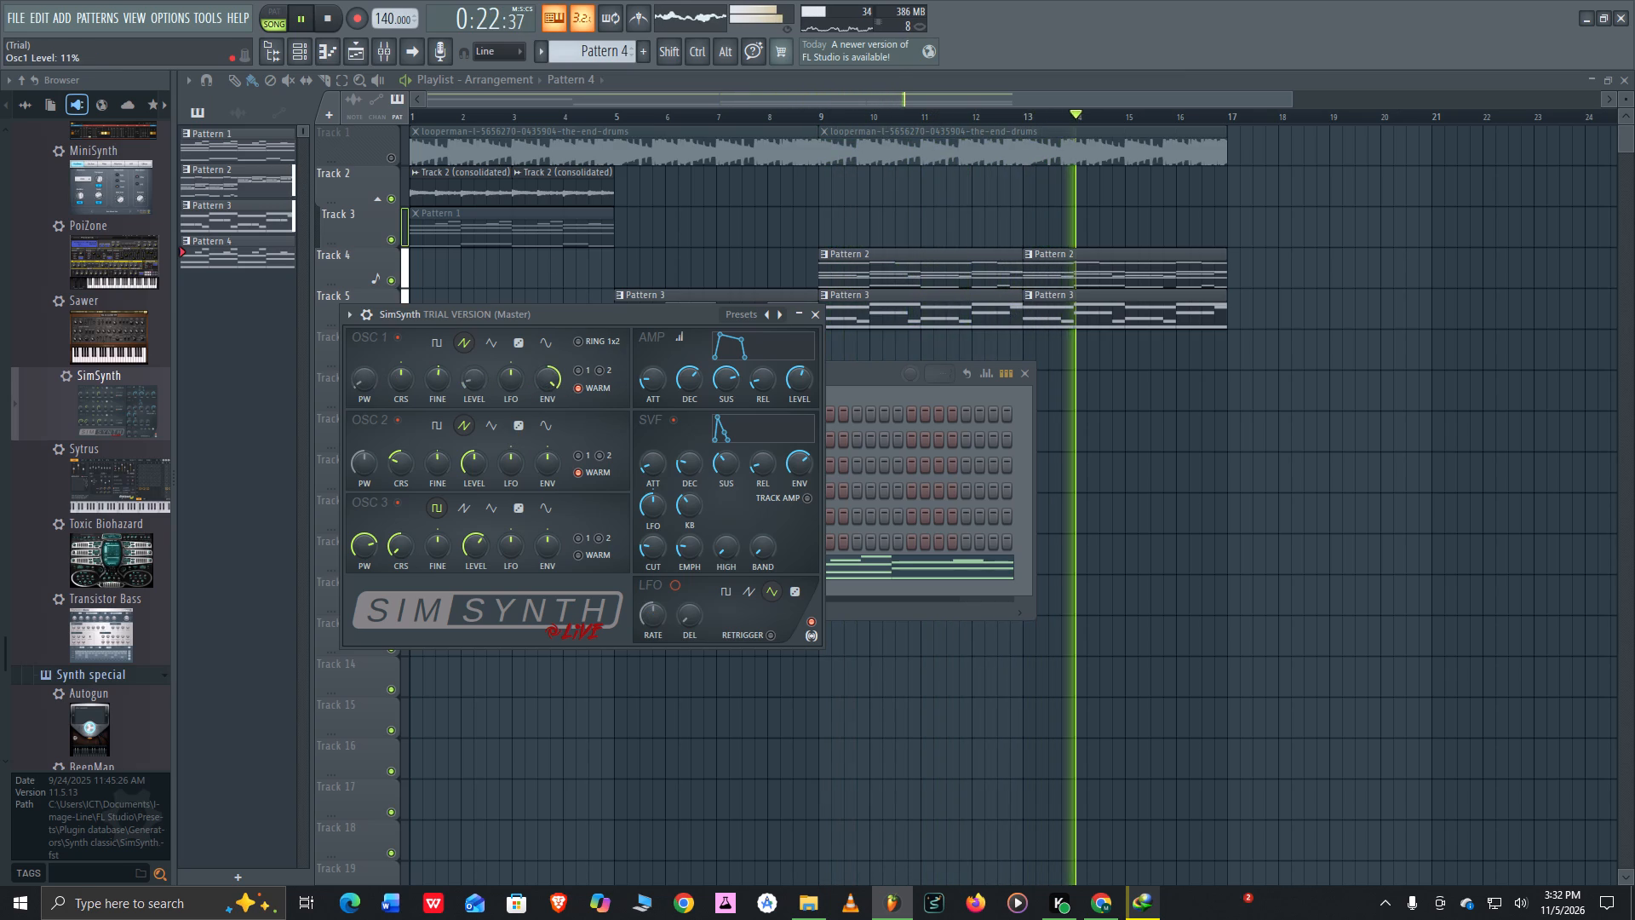
drag(513, 459, 532, 402)
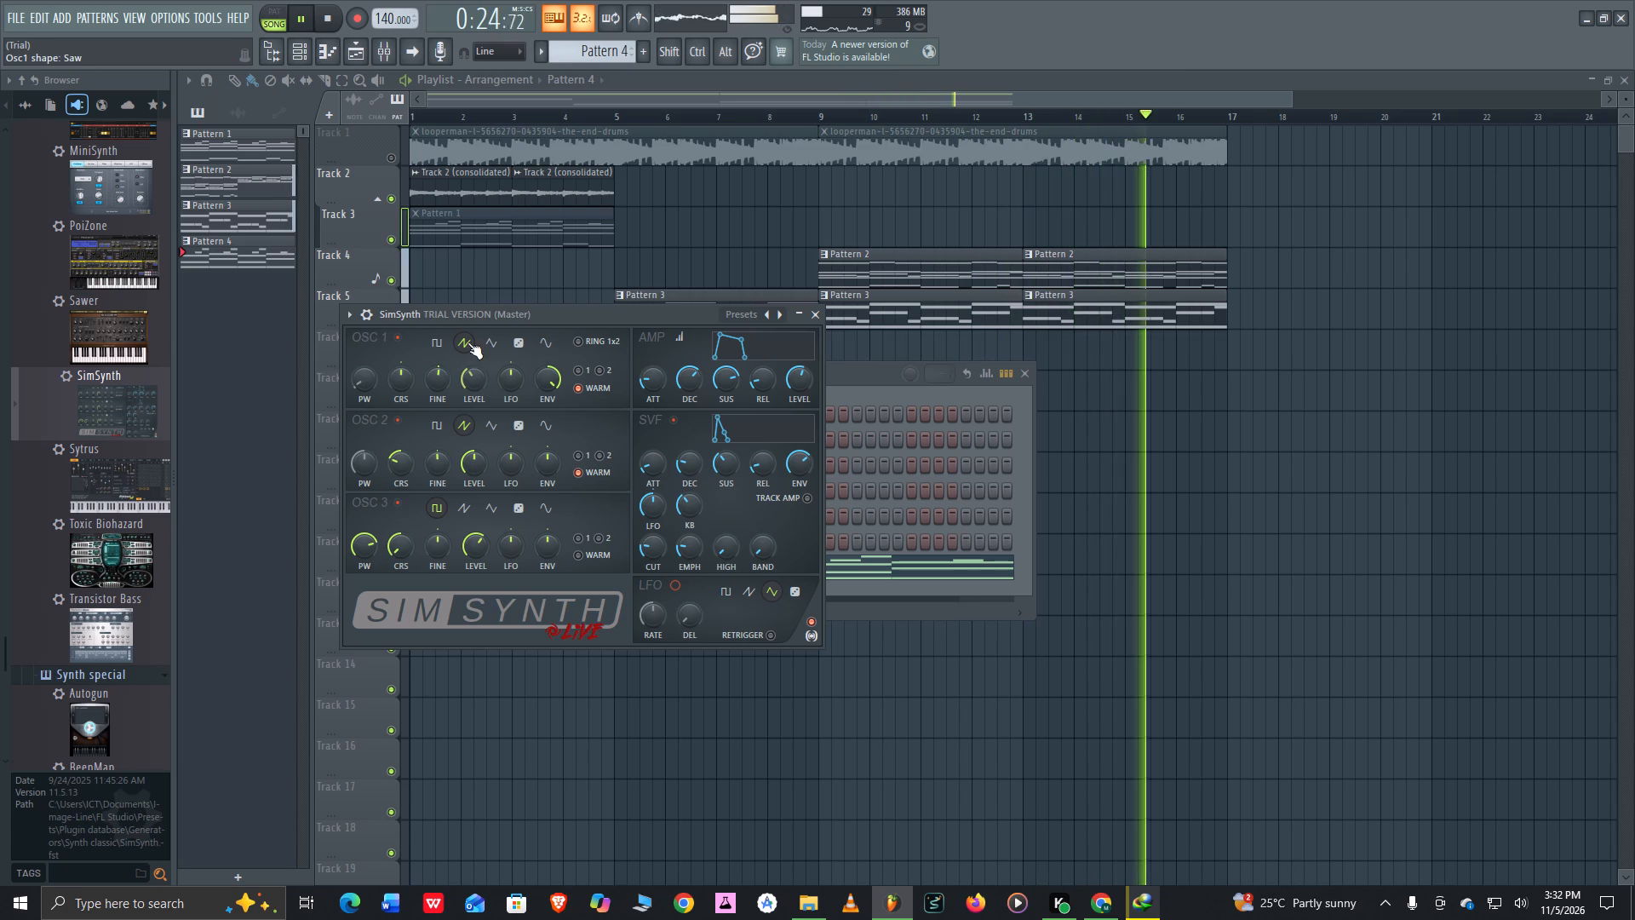
Set SimSynth oscillators 1 and 2 to Triangle with slightly lower levels, trying Saw on oscillator 3 but keeping Square.
click(484, 336)
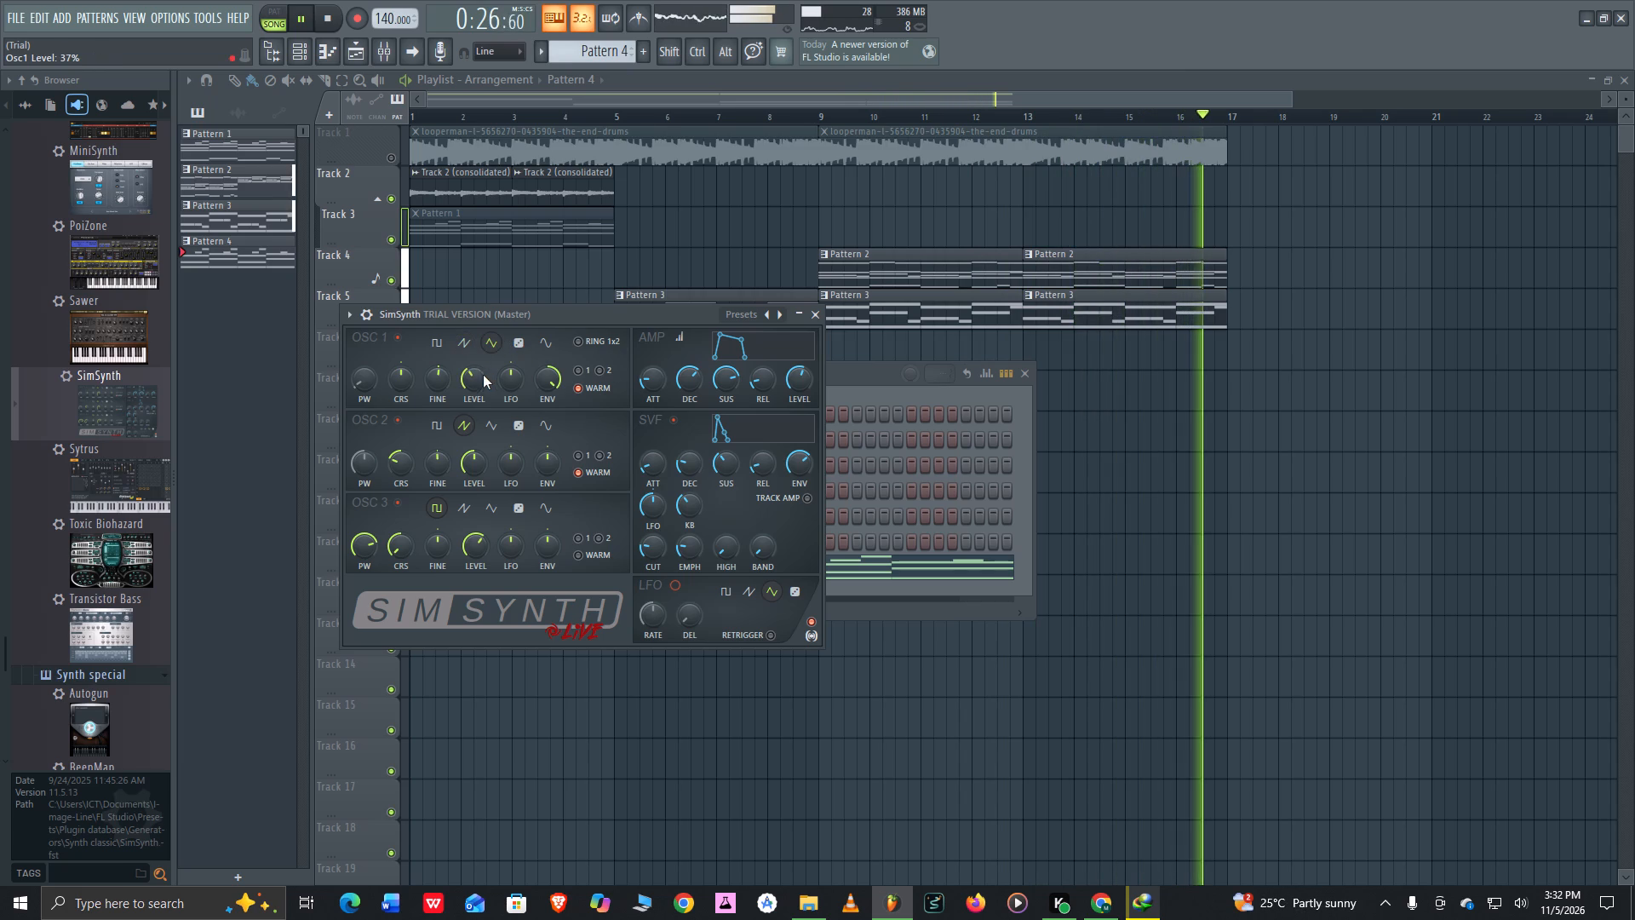
click(489, 427)
drag(480, 457, 486, 482)
click(463, 506)
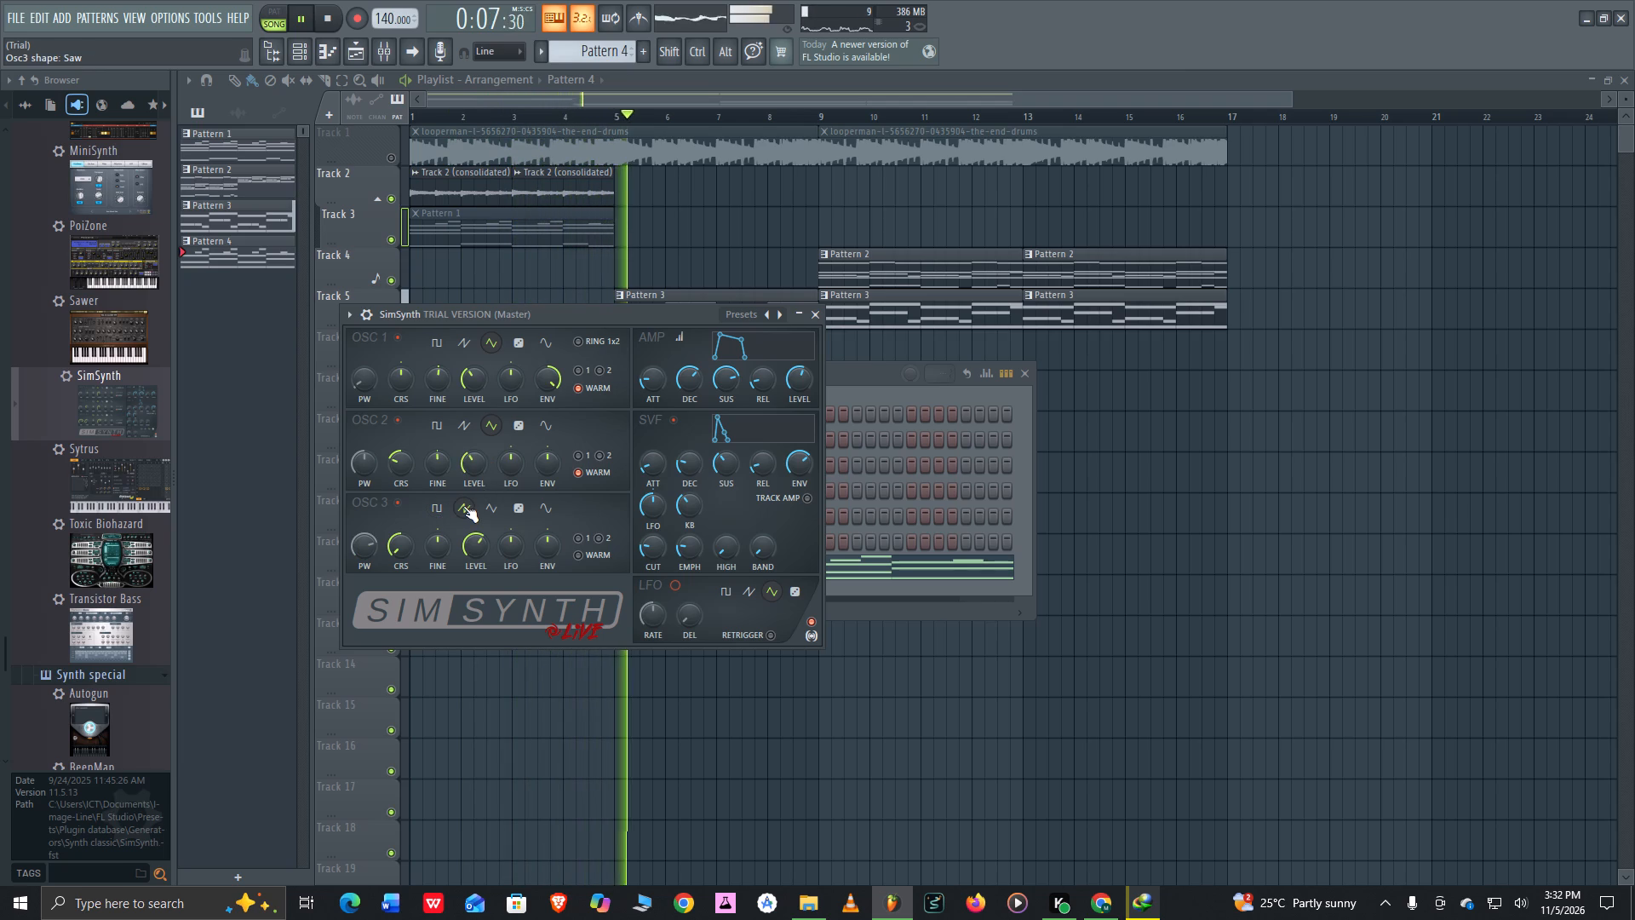
click(439, 502)
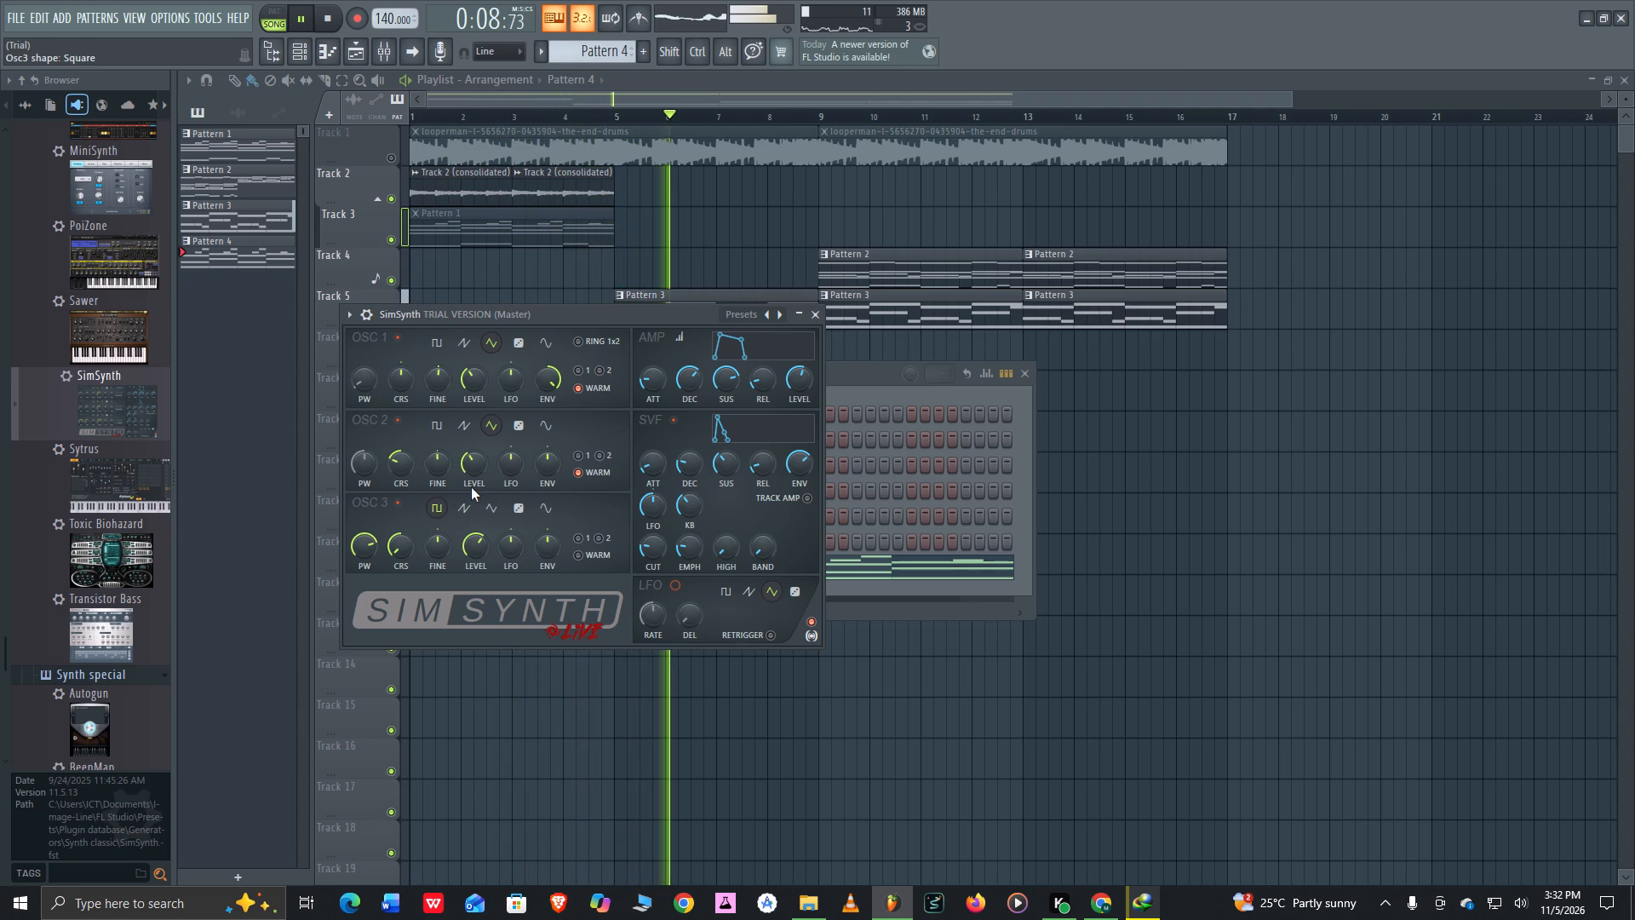
drag(480, 470, 489, 480)
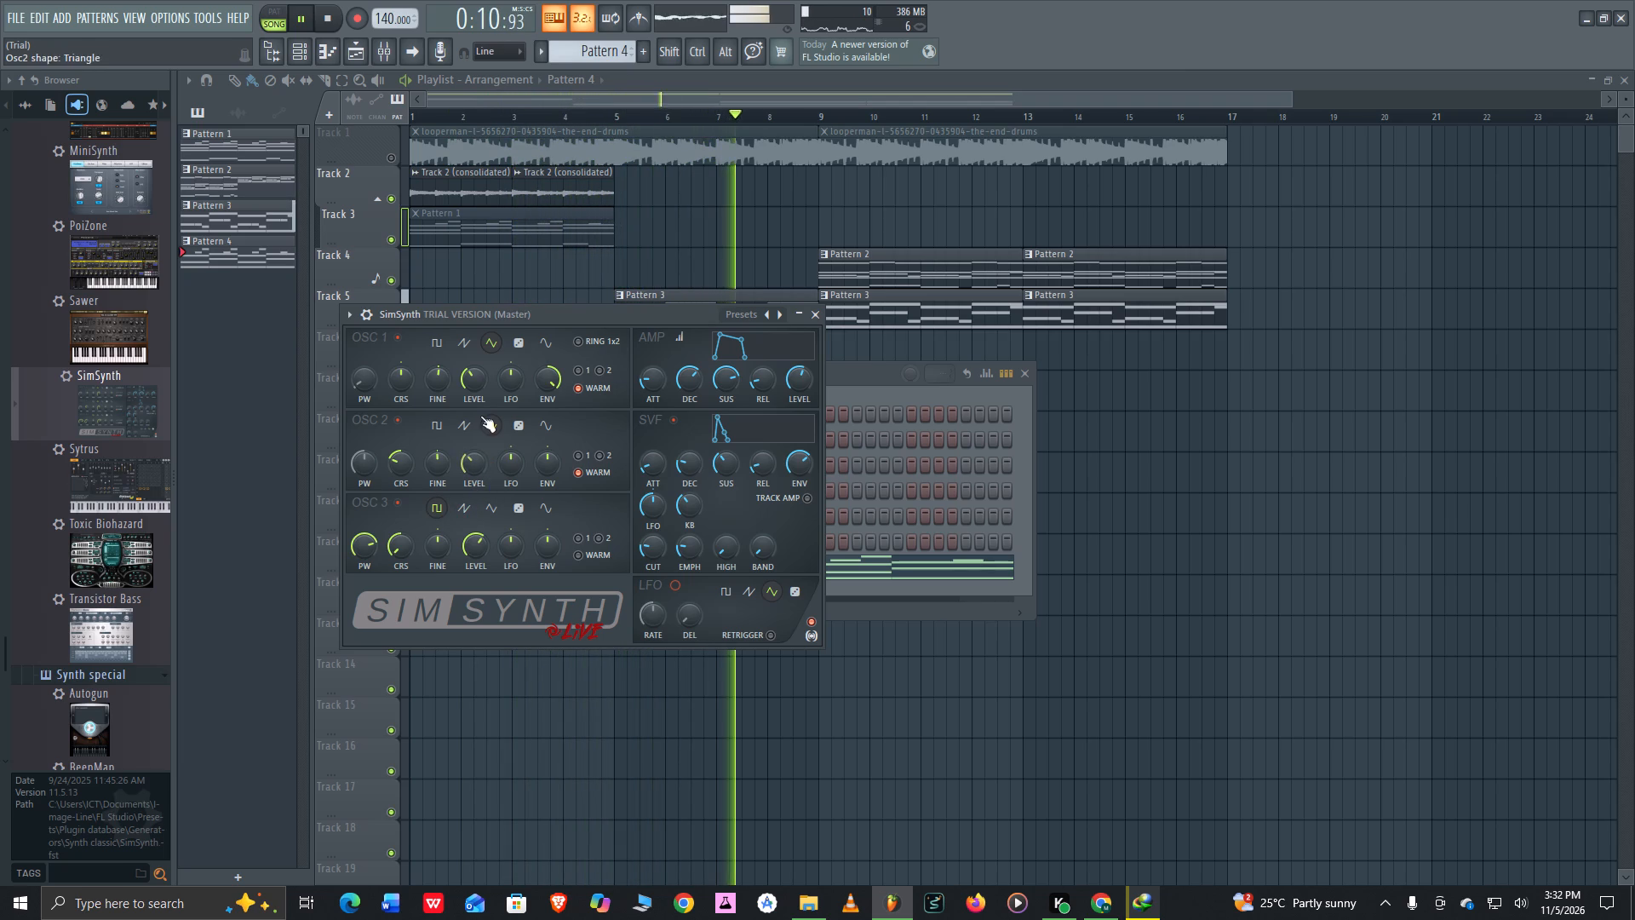
drag(468, 377, 471, 387)
Lower the SimSynth oscillator 1 envelope amount to about -87%.
drag(543, 373, 544, 373)
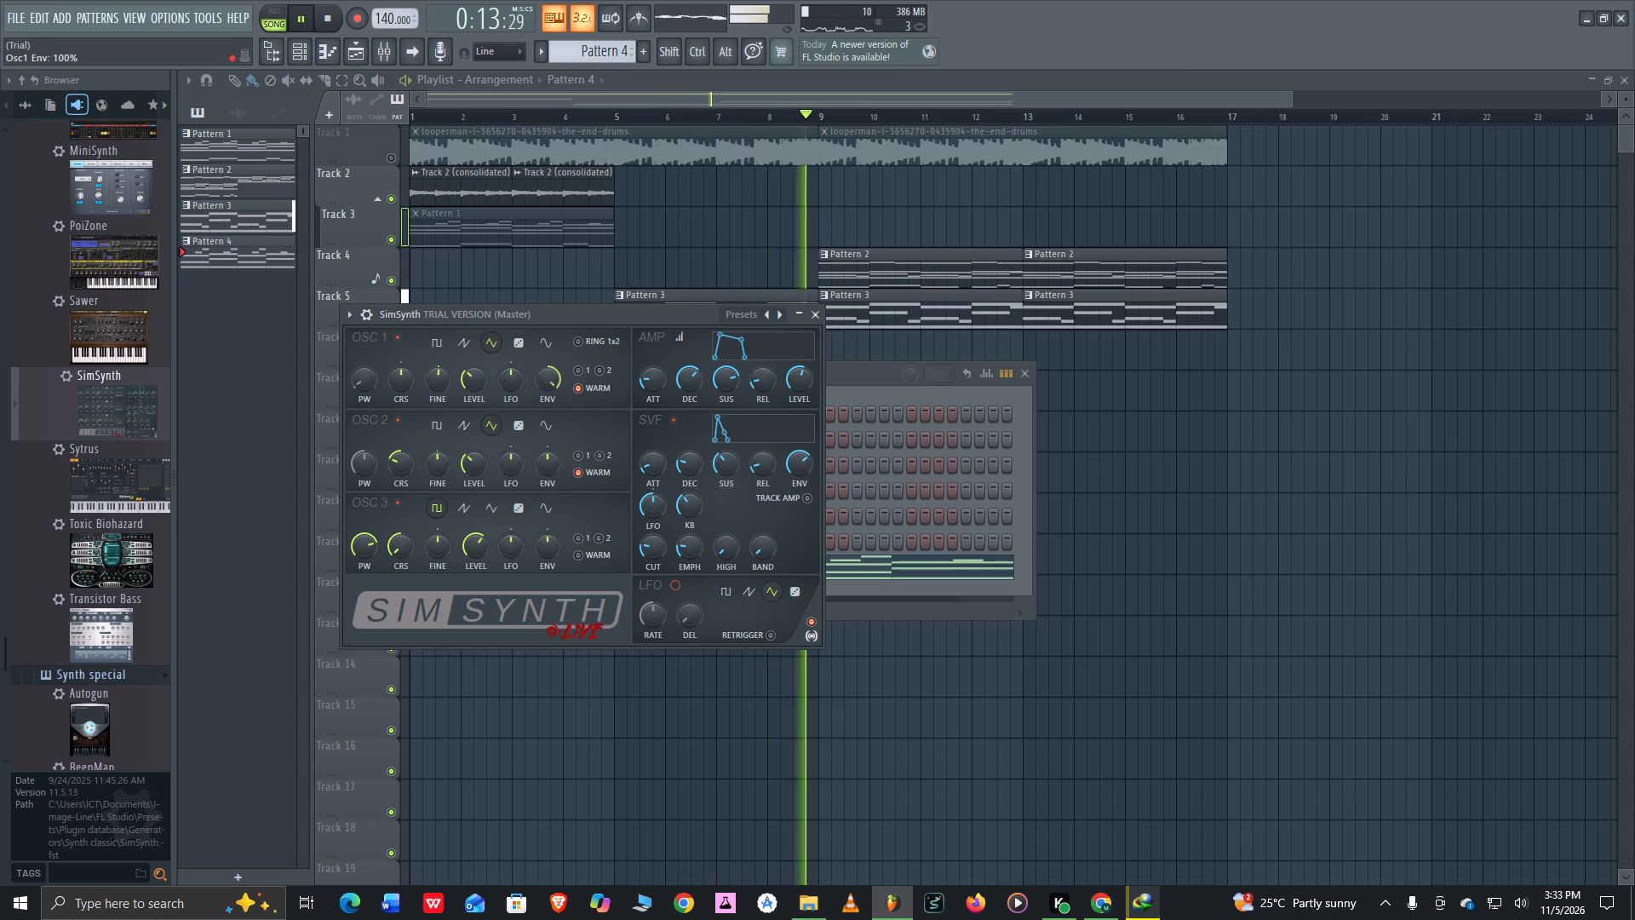
drag(544, 373, 631, 592)
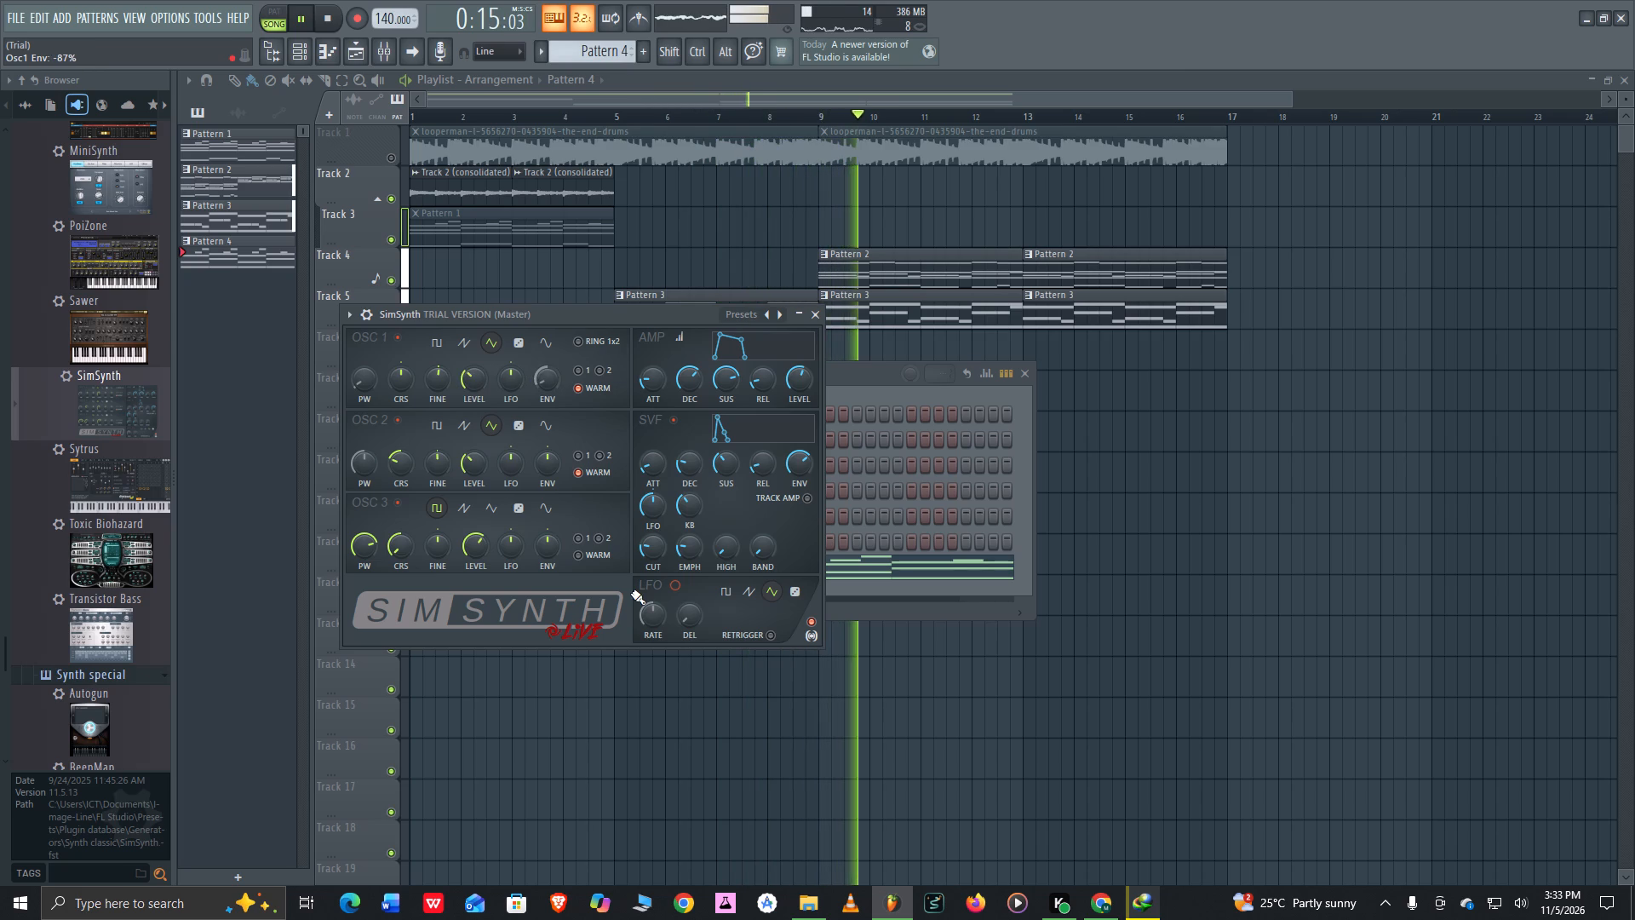
Play Pattern 4 in pattern mode, compare the sound with the SVF filter off and on, and lower SVF Kb to about 23%.
click(267, 10)
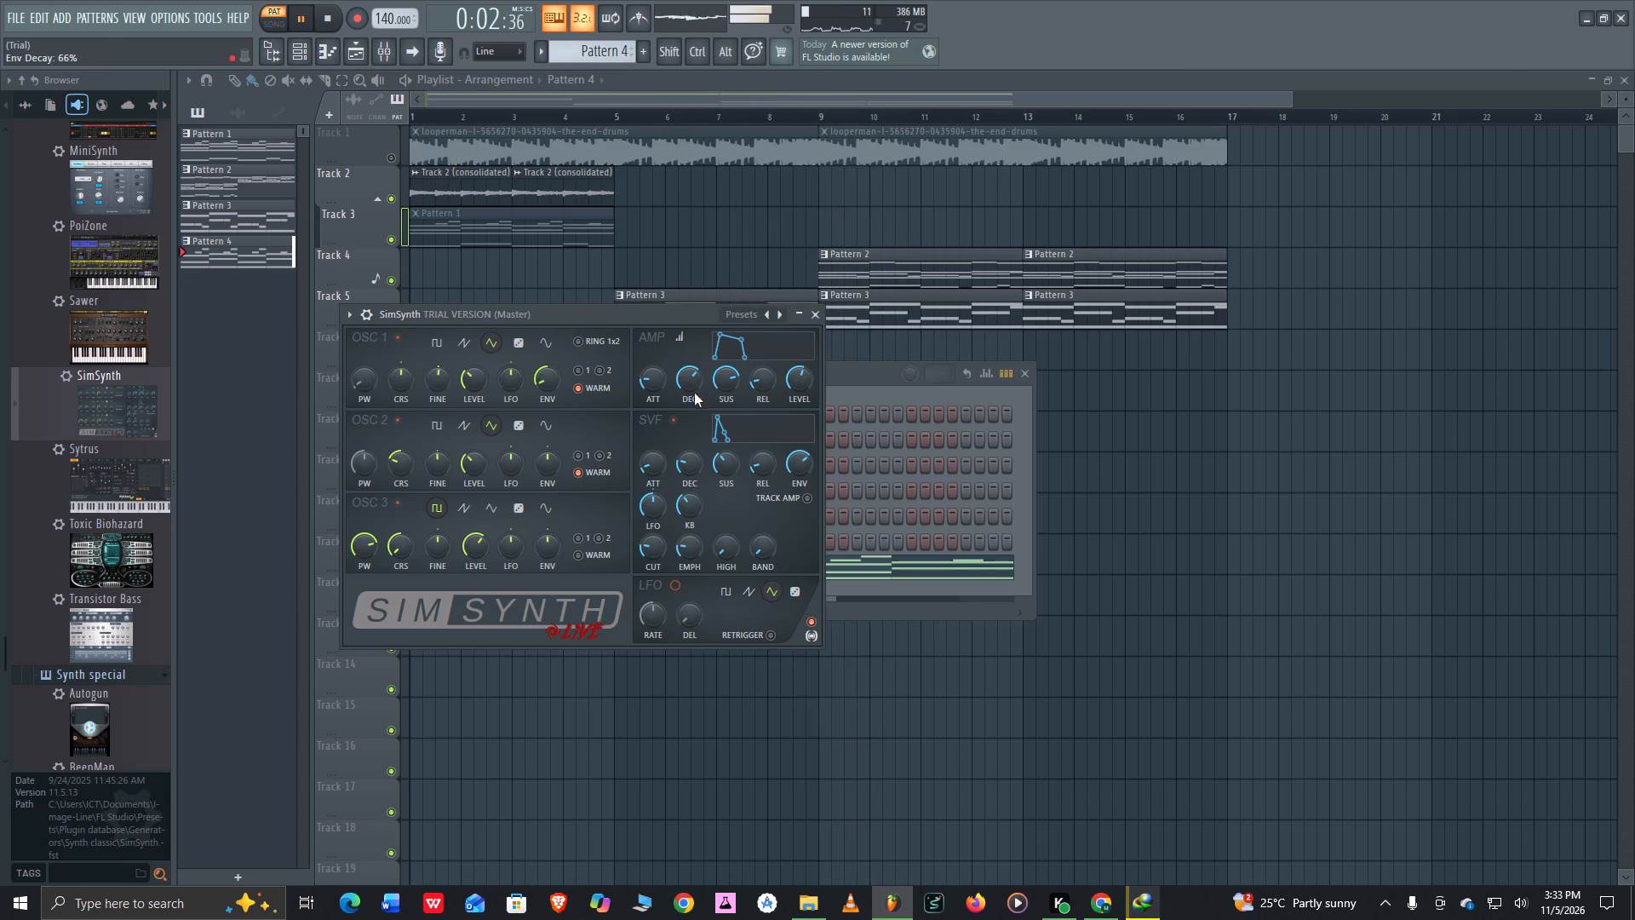
click(673, 420)
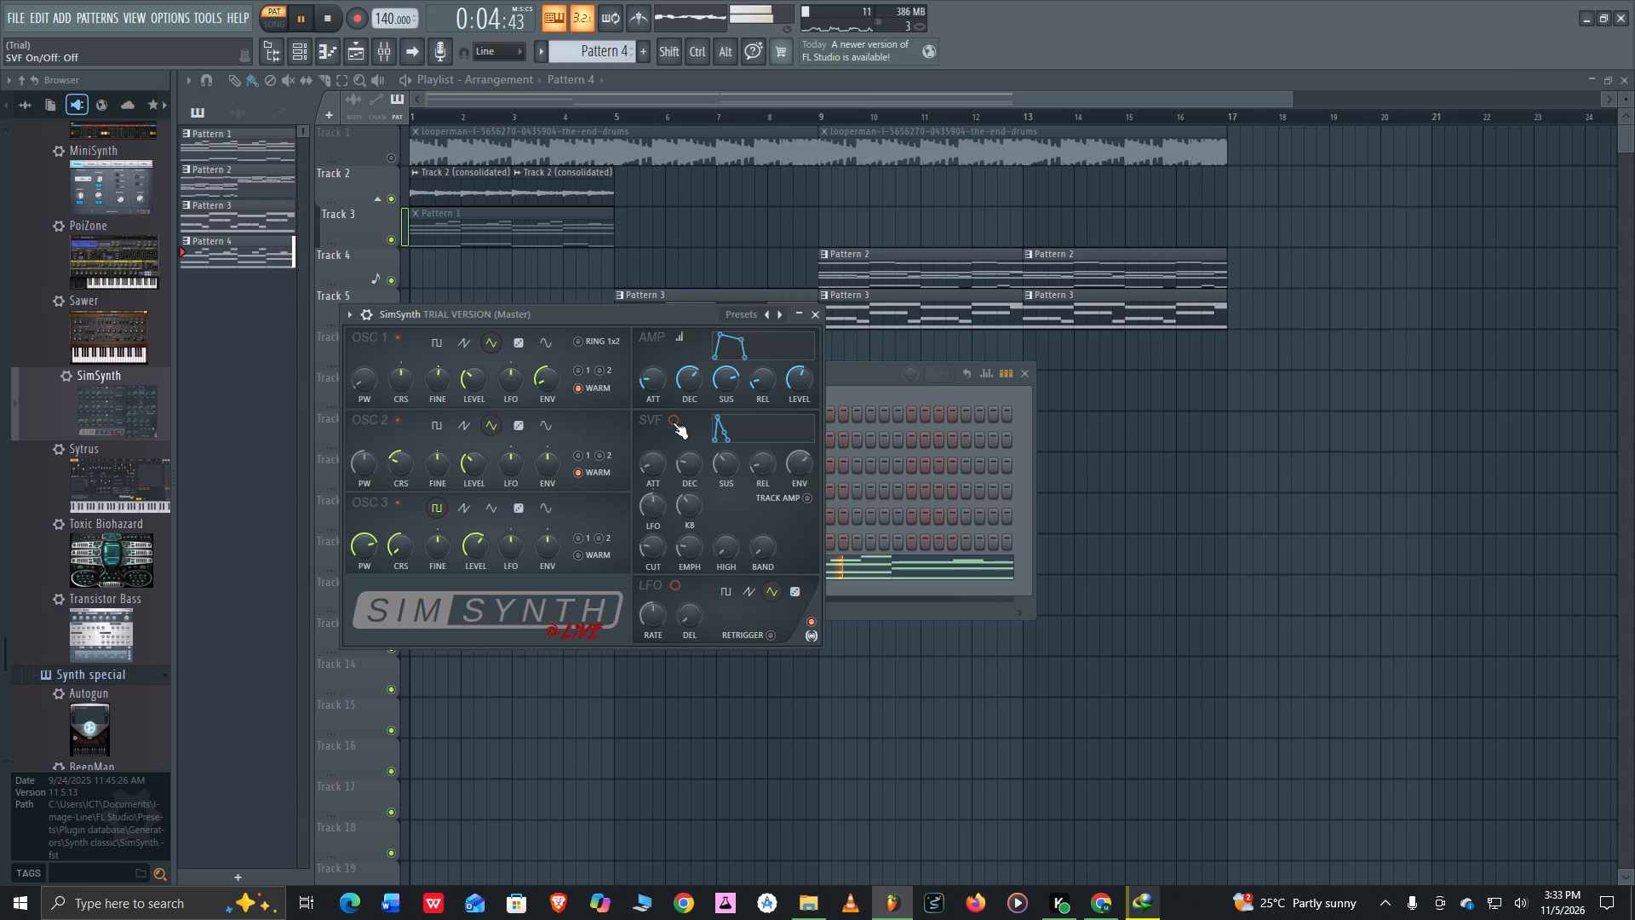
click(674, 423)
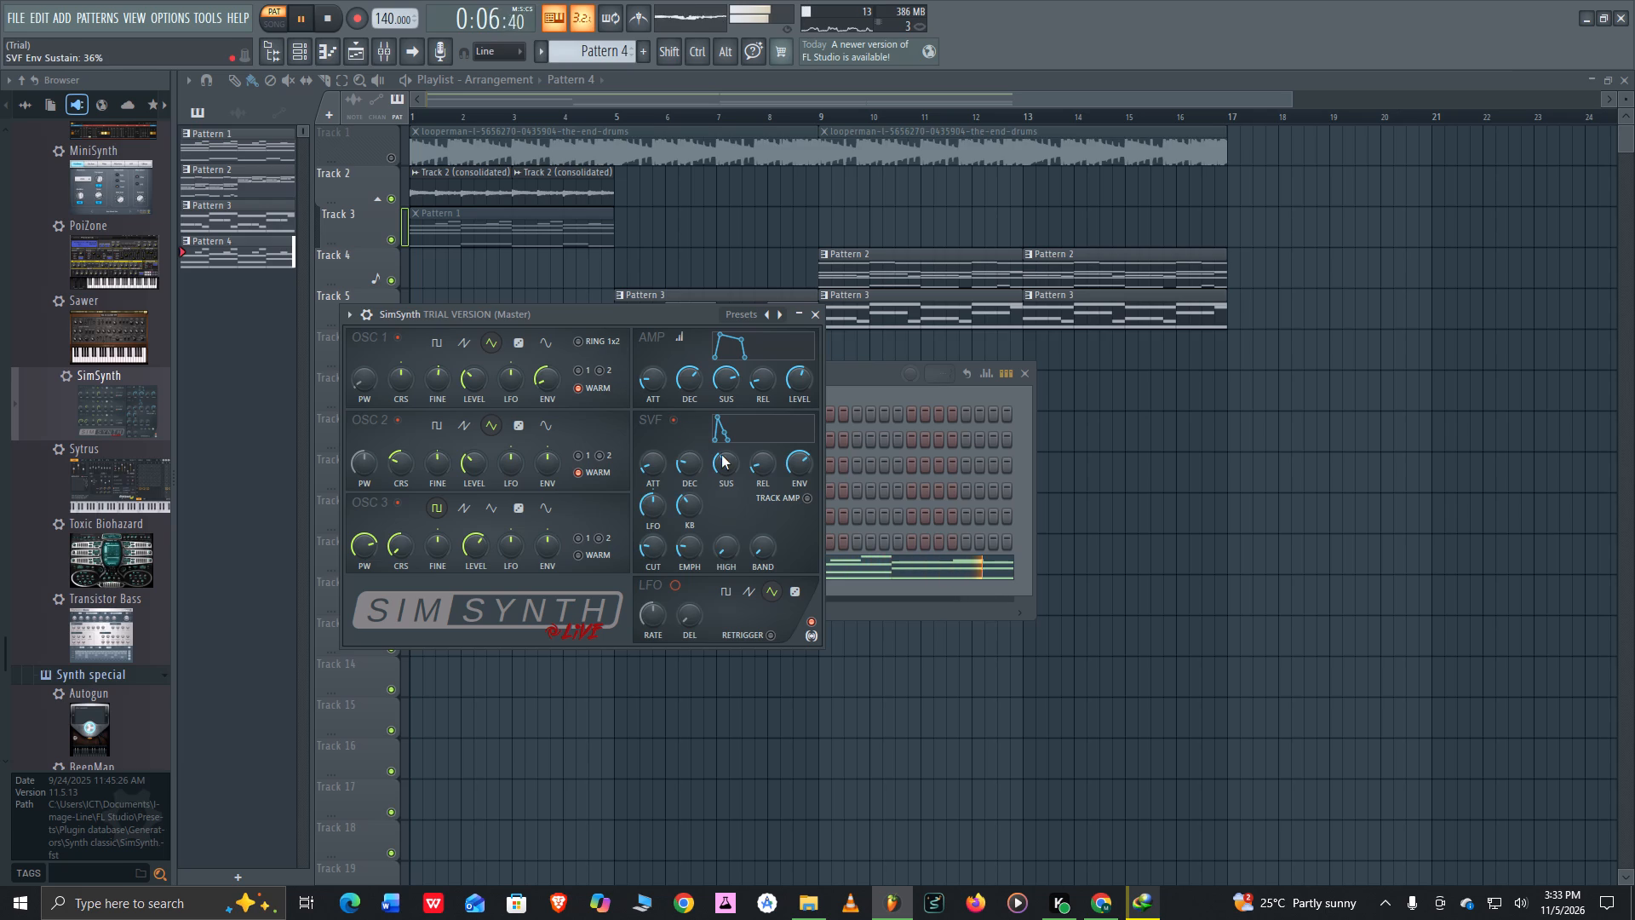
drag(695, 498, 707, 528)
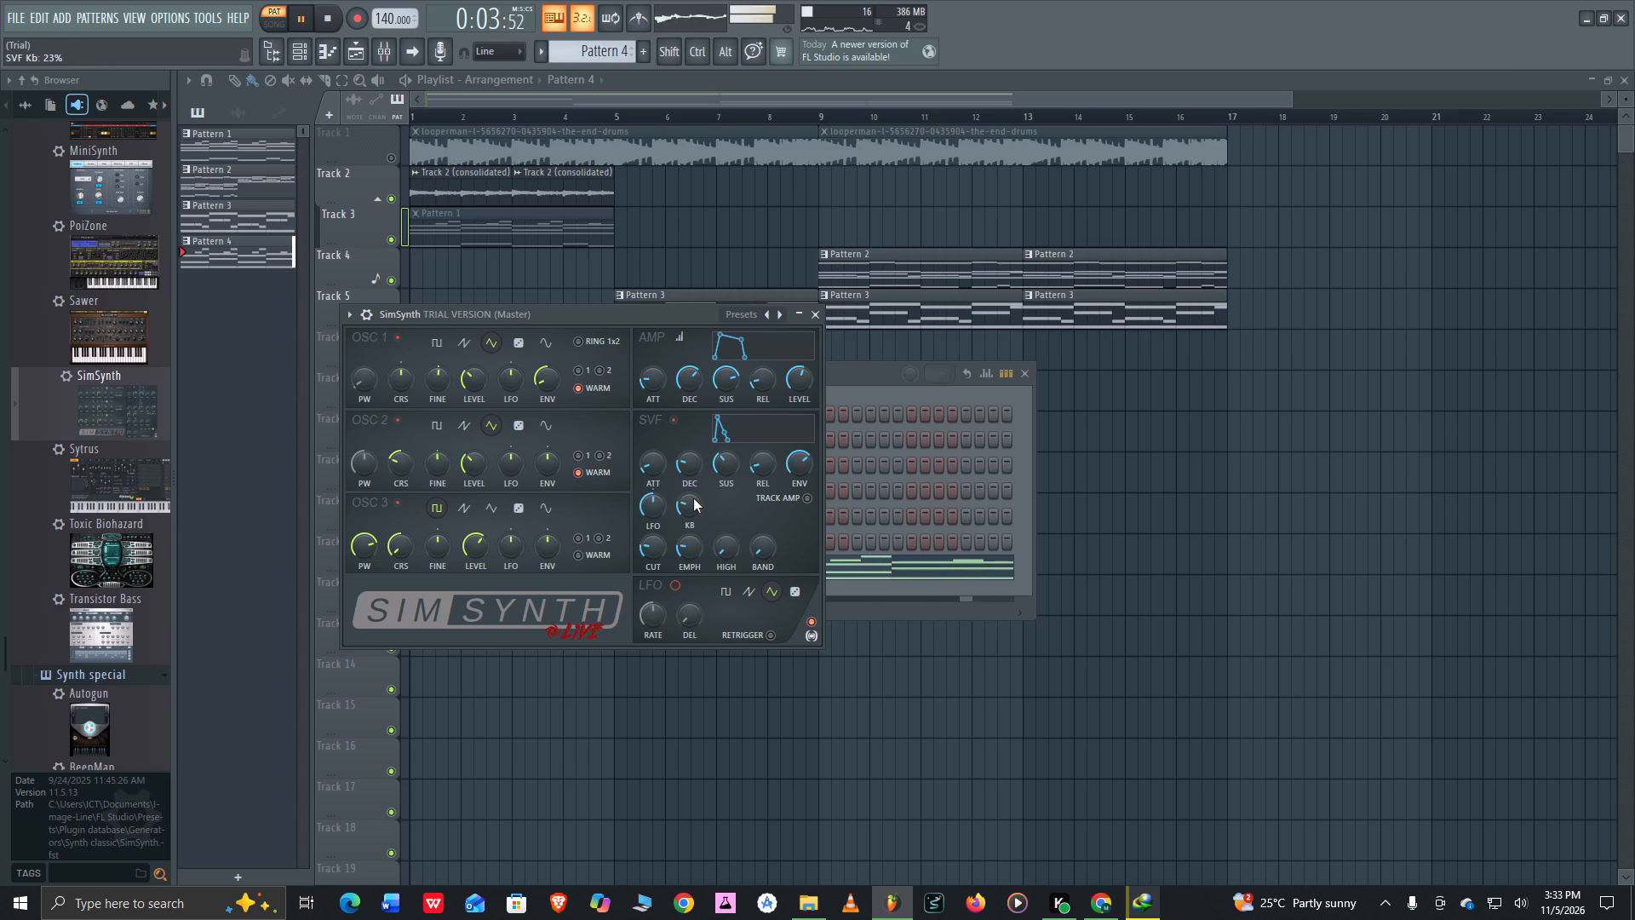
click(583, 613)
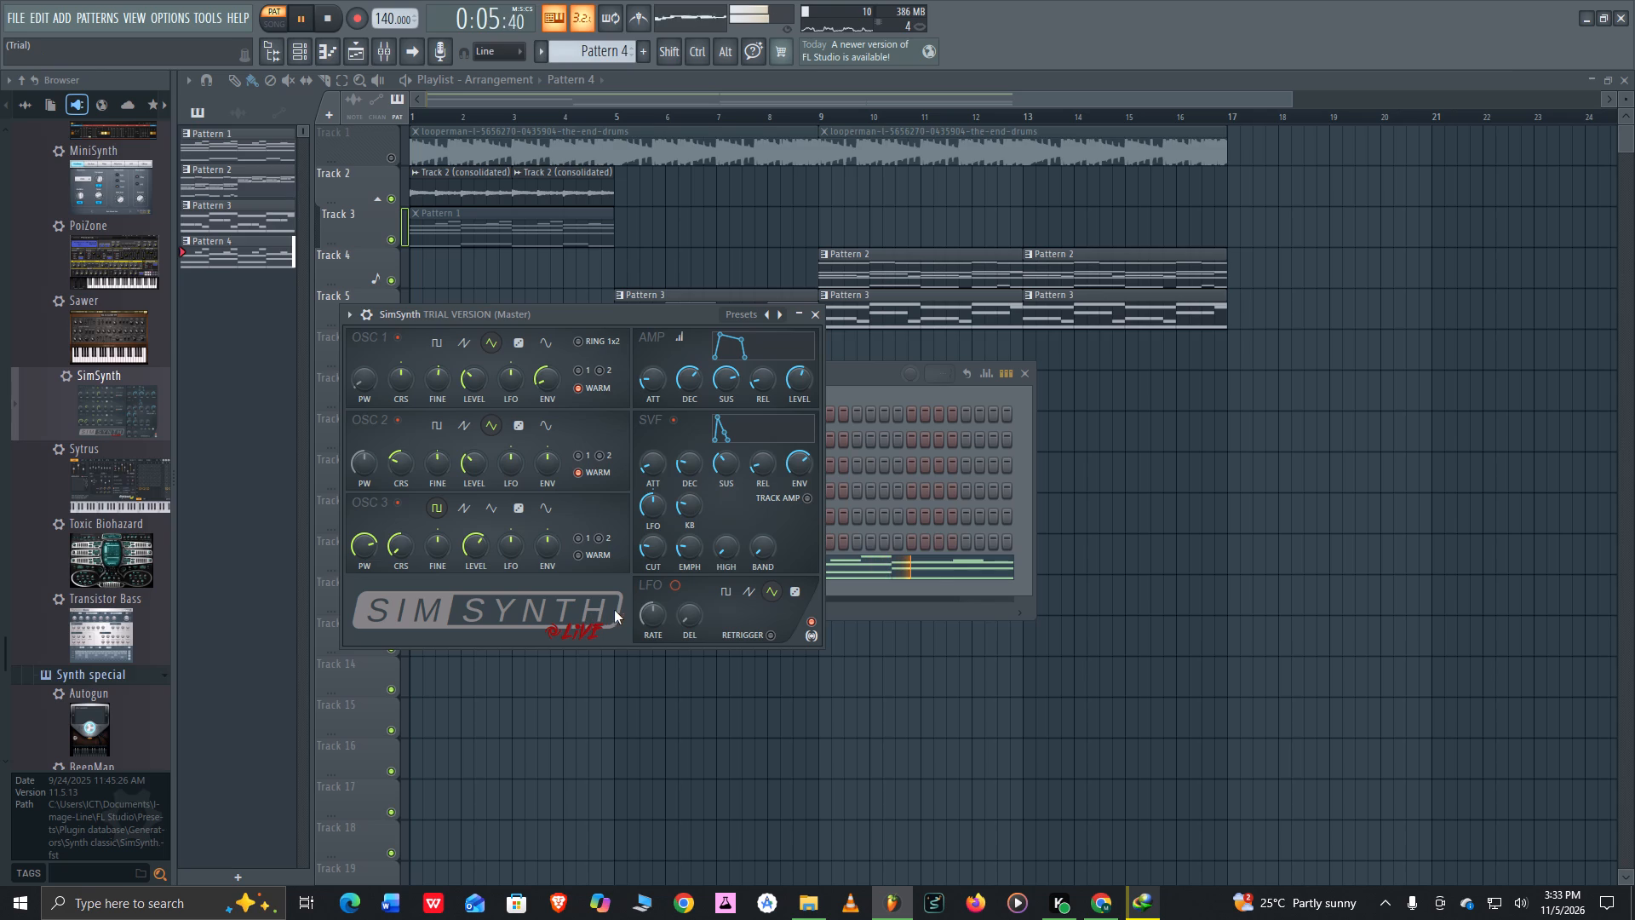
Lower the SimSynth LFO rate and sweep SVF Cut up to 100% before settling it around 24%.
drag(645, 615, 664, 684)
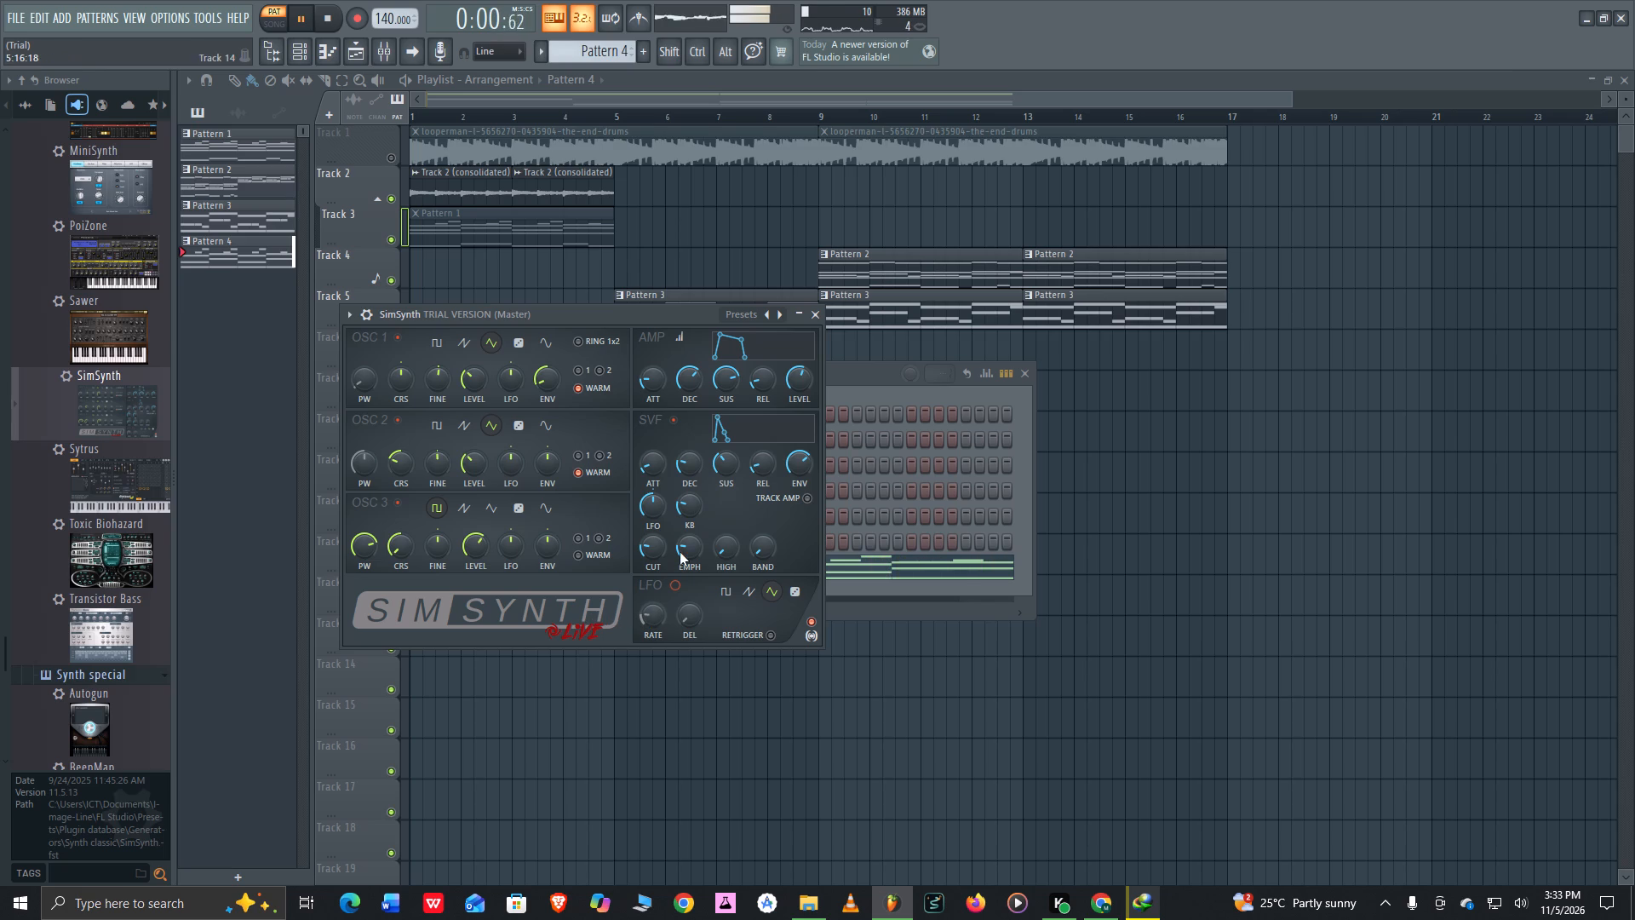
drag(654, 540, 658, 364)
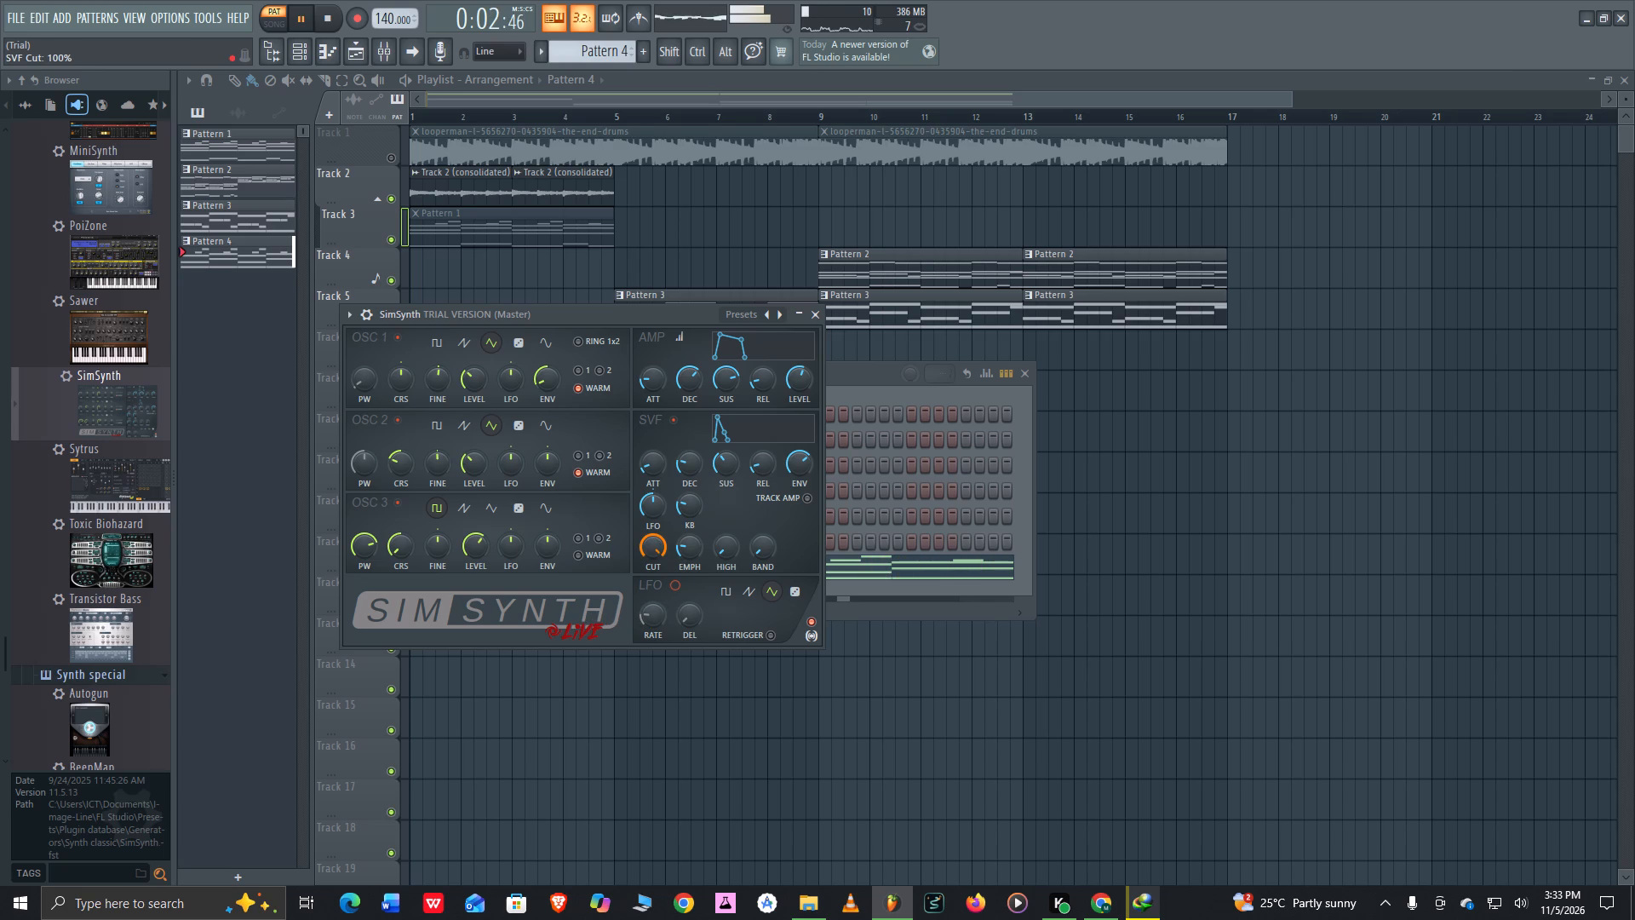
drag(658, 364, 733, 530)
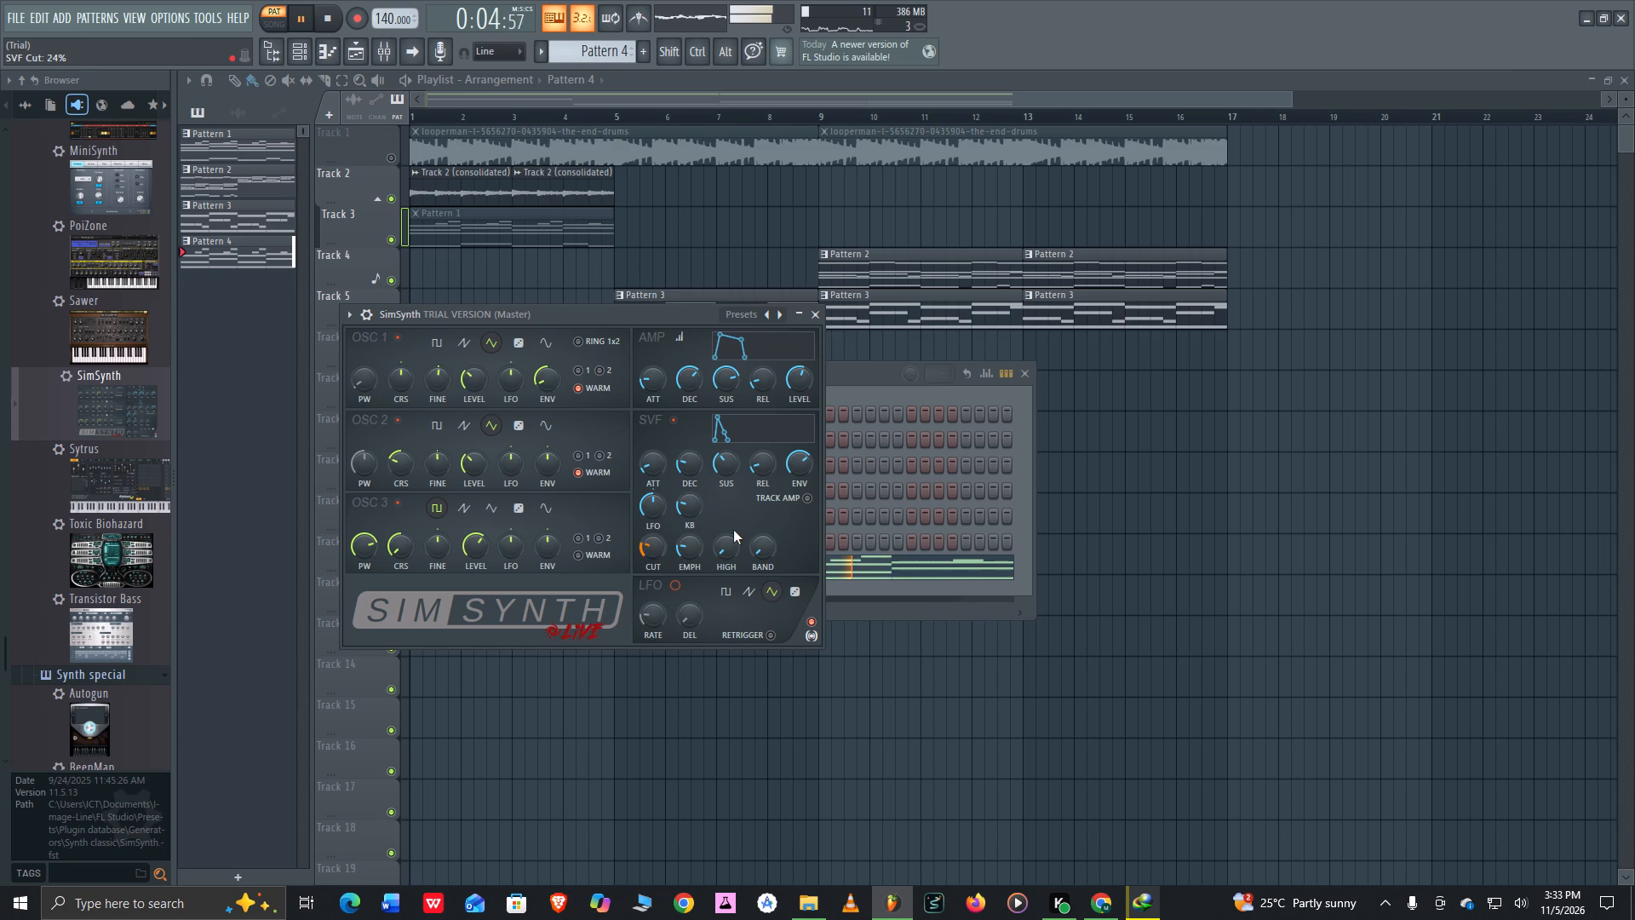
drag(733, 530, 733, 525)
Set SVF LFO to -100%, reduce the SVF envelope attack to minimum after trying 47%, and raise its decay to just under 39%.
drag(659, 497, 654, 607)
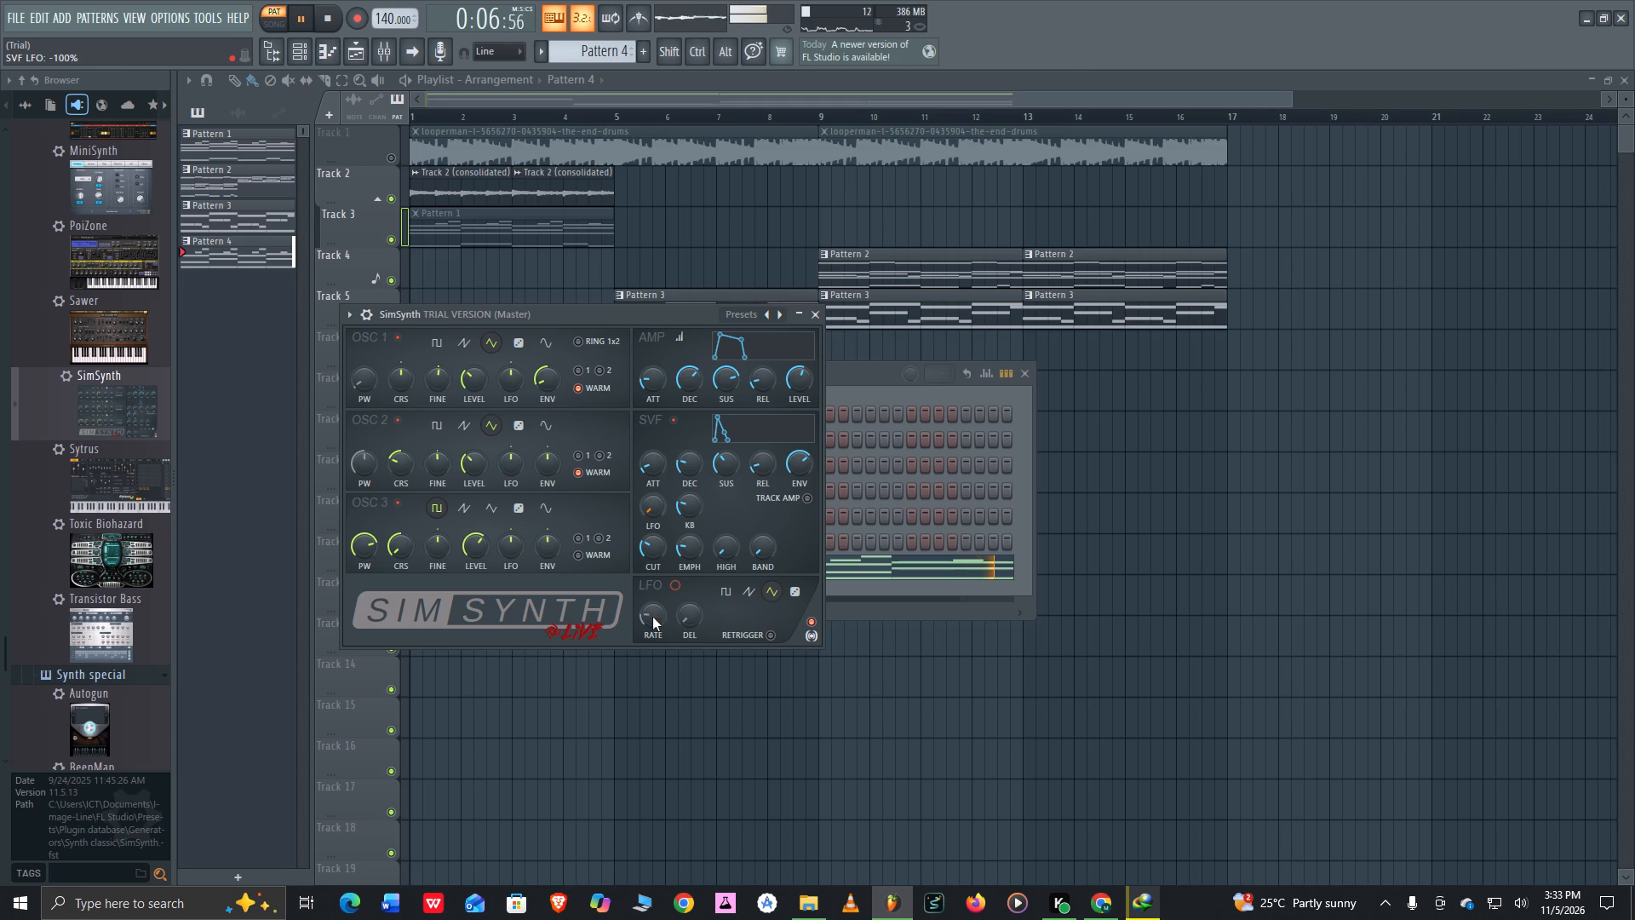
drag(656, 463, 627, 382)
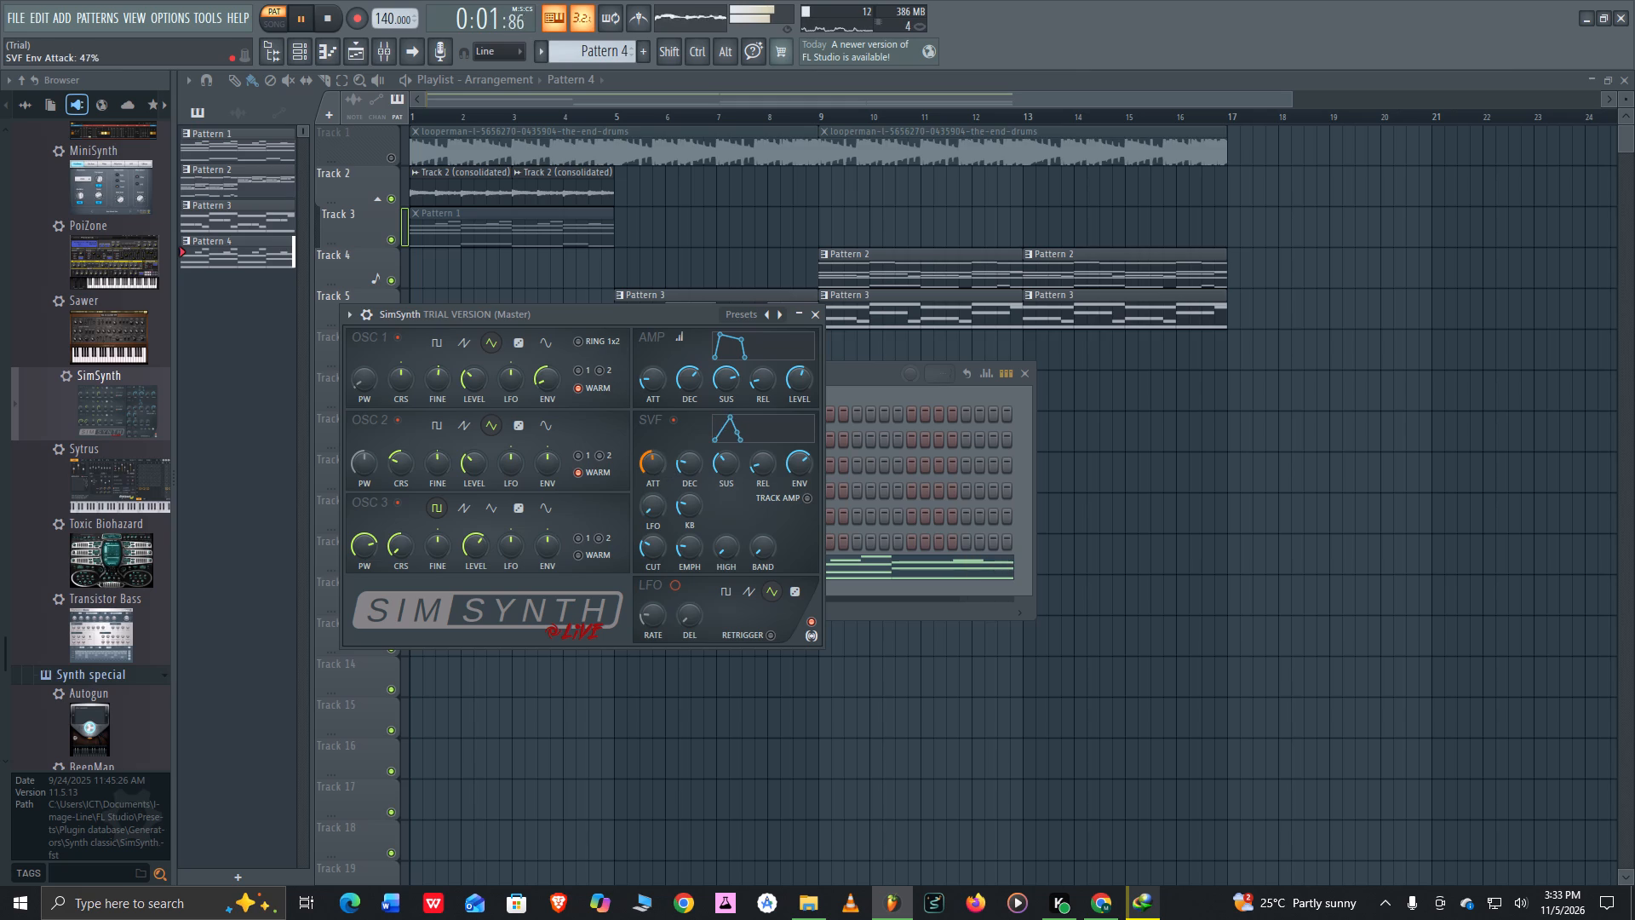
drag(627, 382, 656, 491)
drag(678, 462, 680, 424)
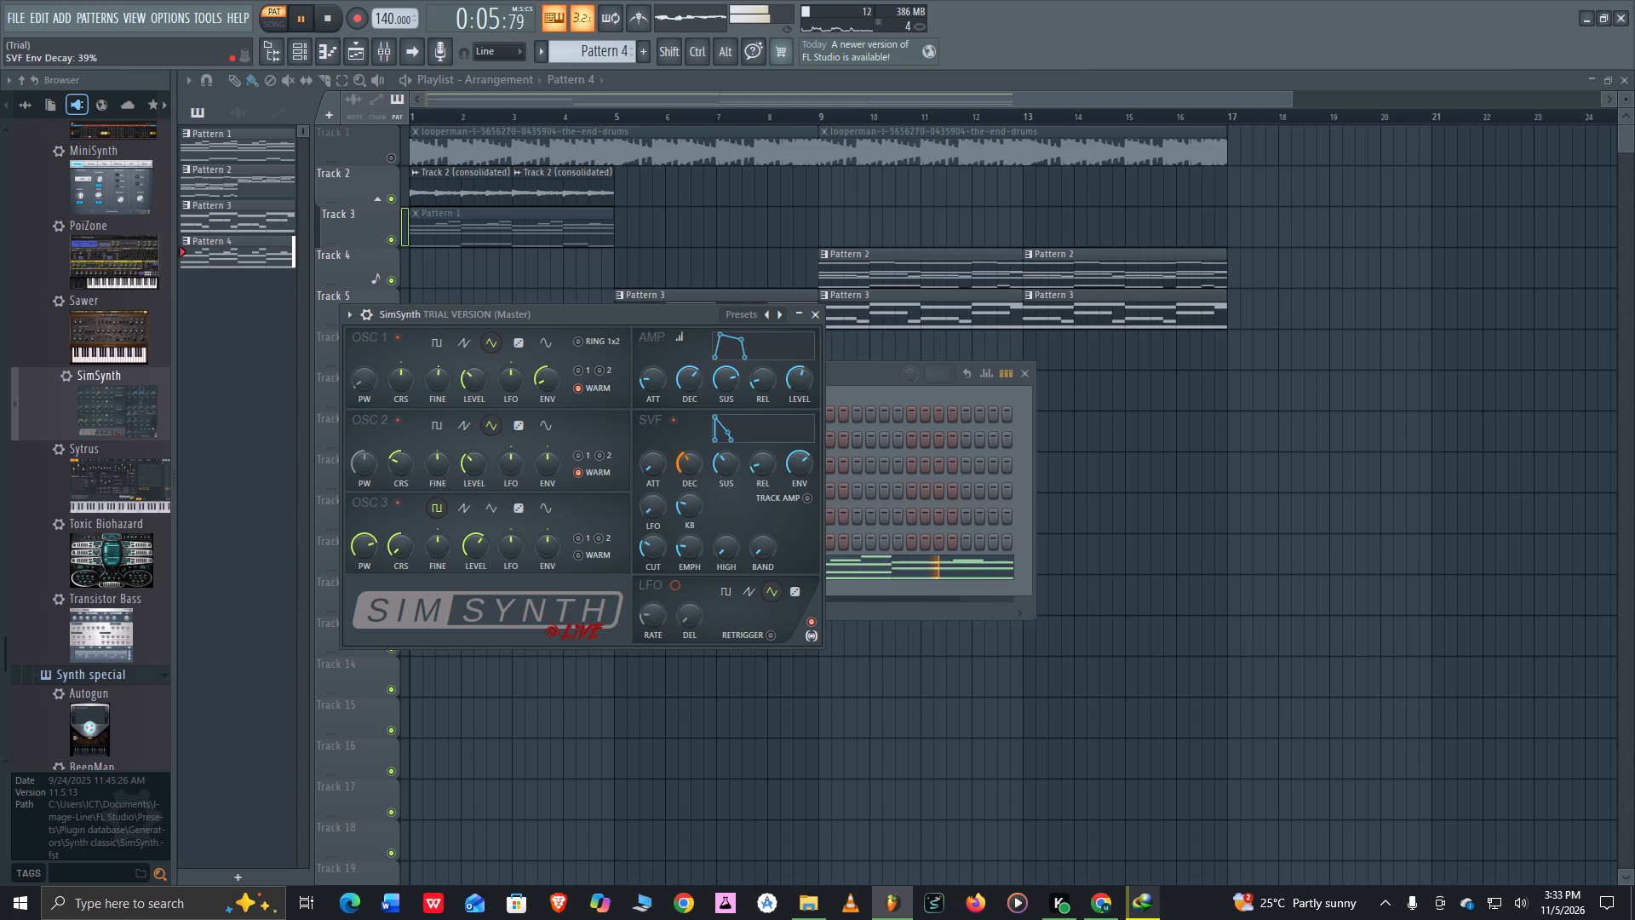
drag(680, 424, 681, 437)
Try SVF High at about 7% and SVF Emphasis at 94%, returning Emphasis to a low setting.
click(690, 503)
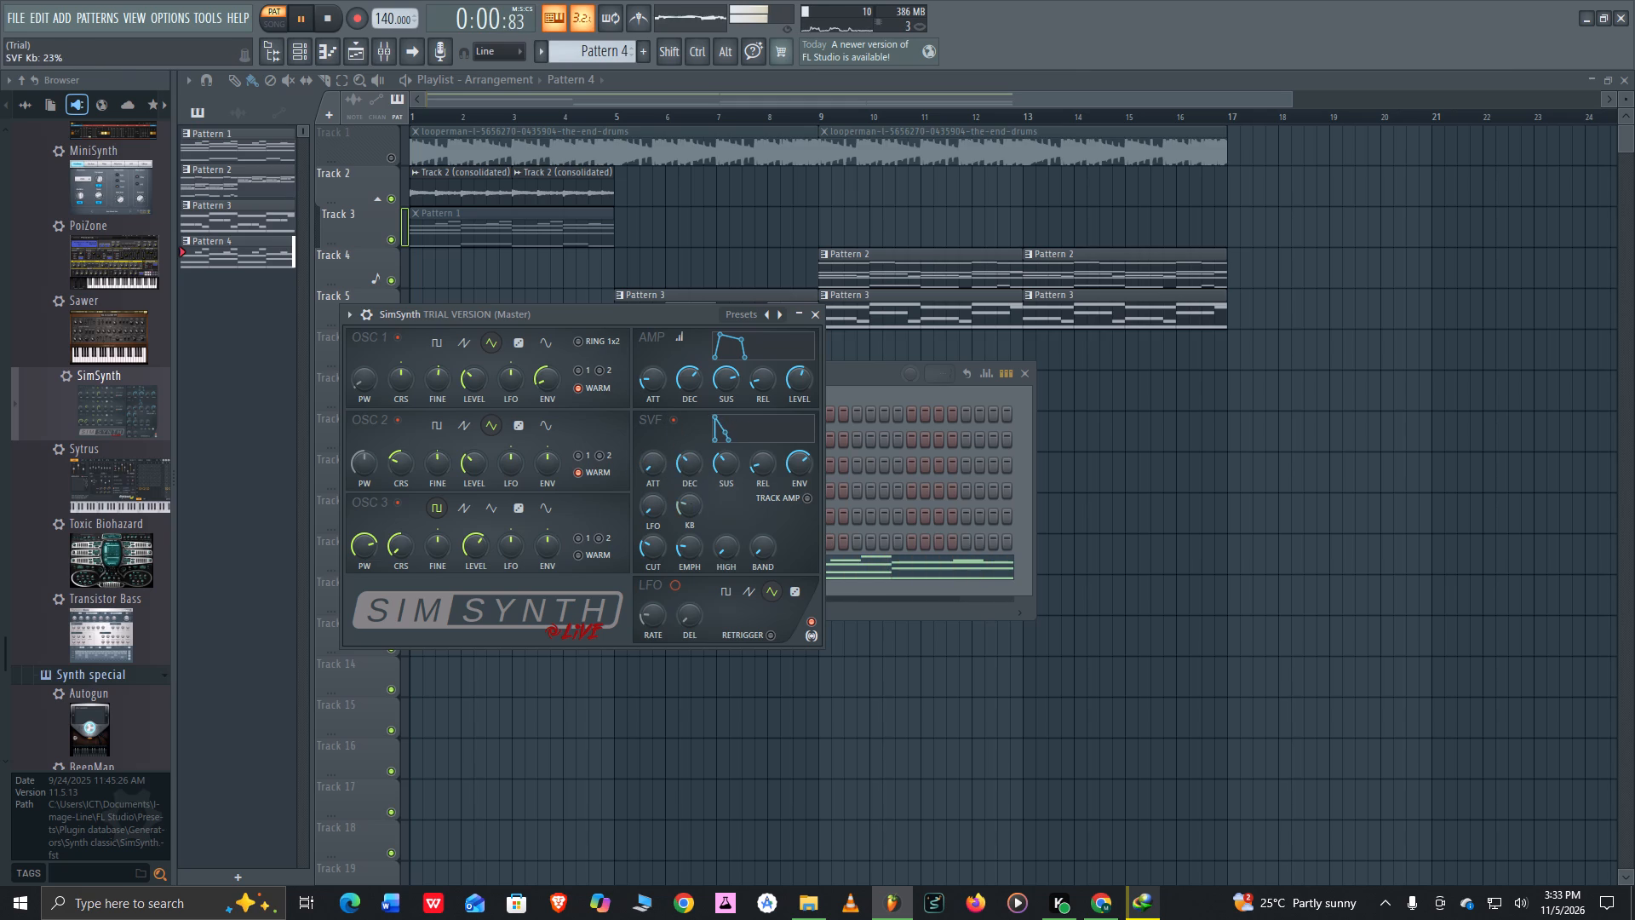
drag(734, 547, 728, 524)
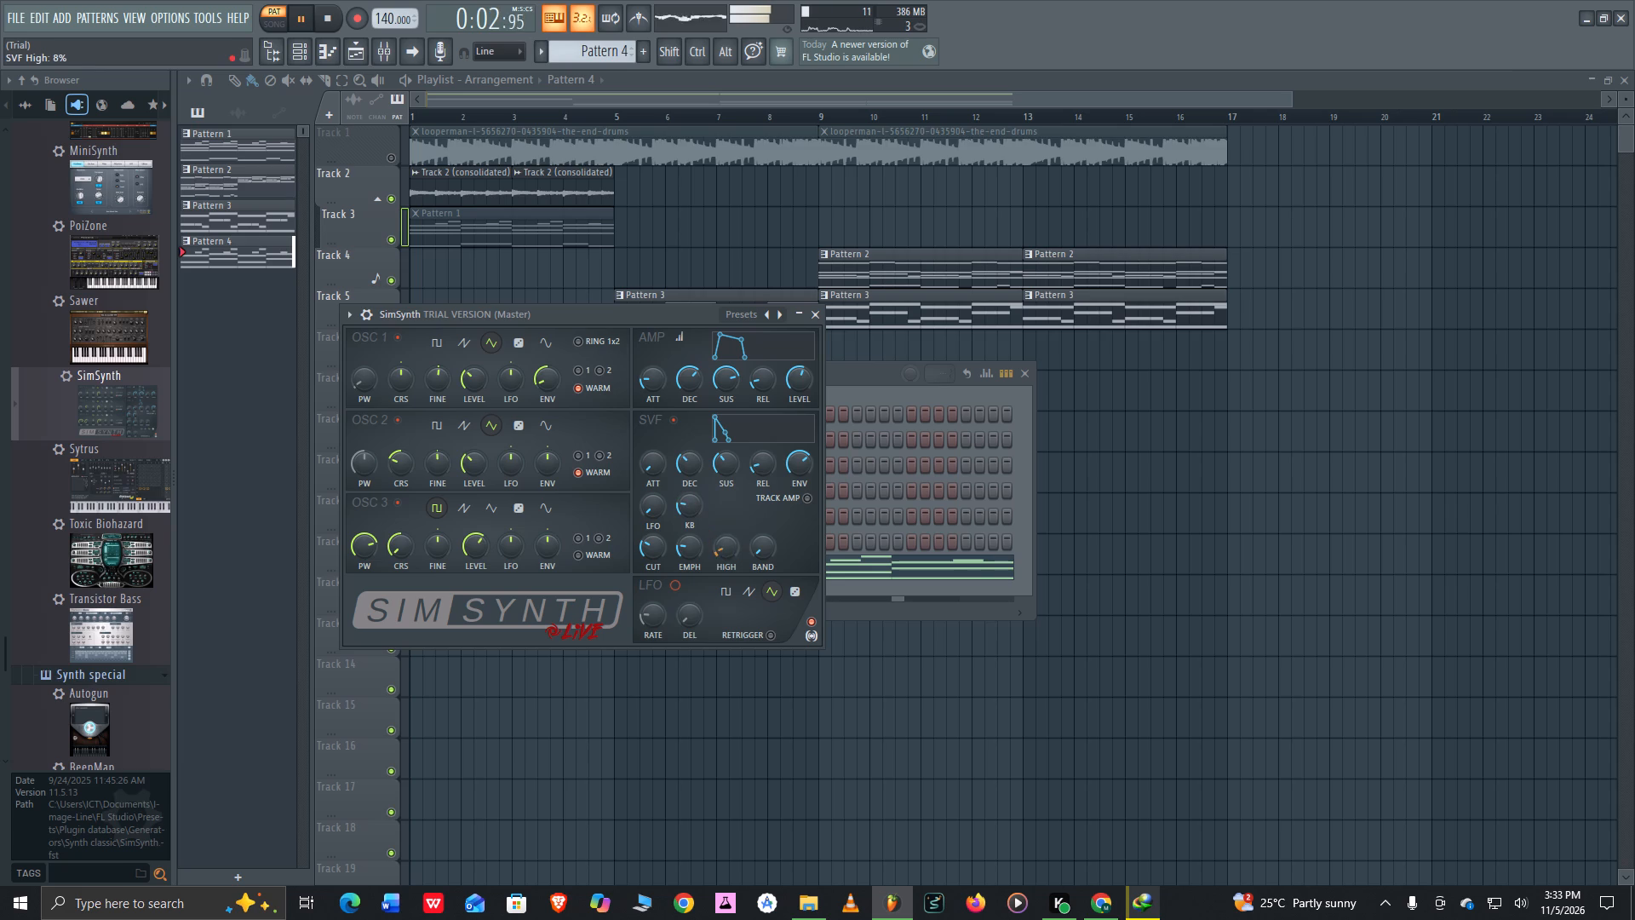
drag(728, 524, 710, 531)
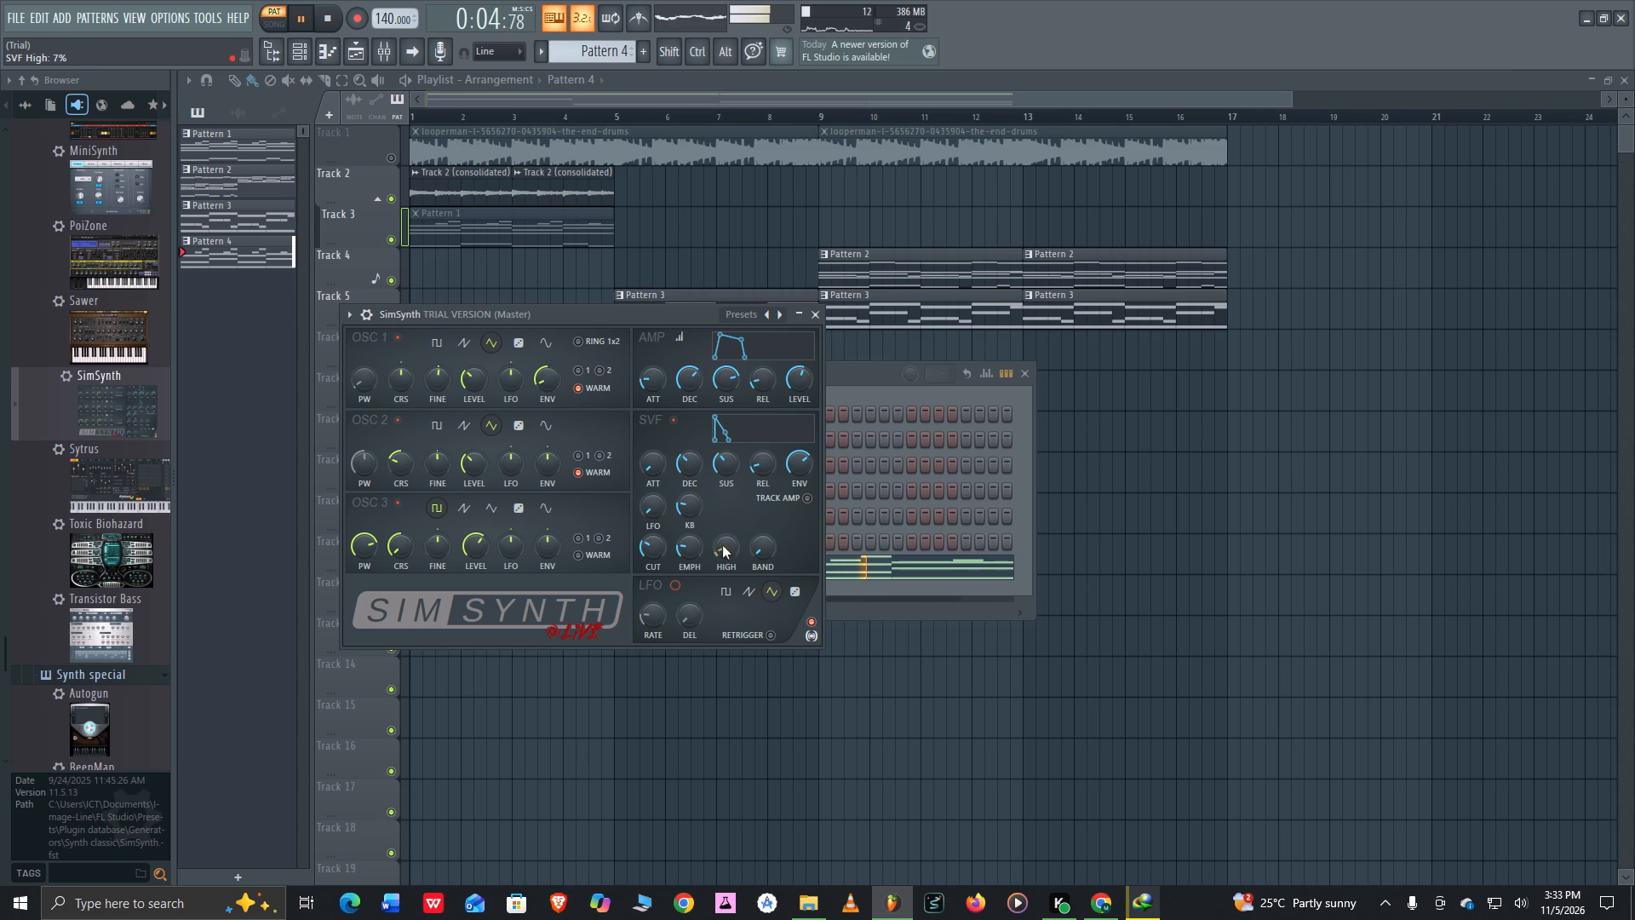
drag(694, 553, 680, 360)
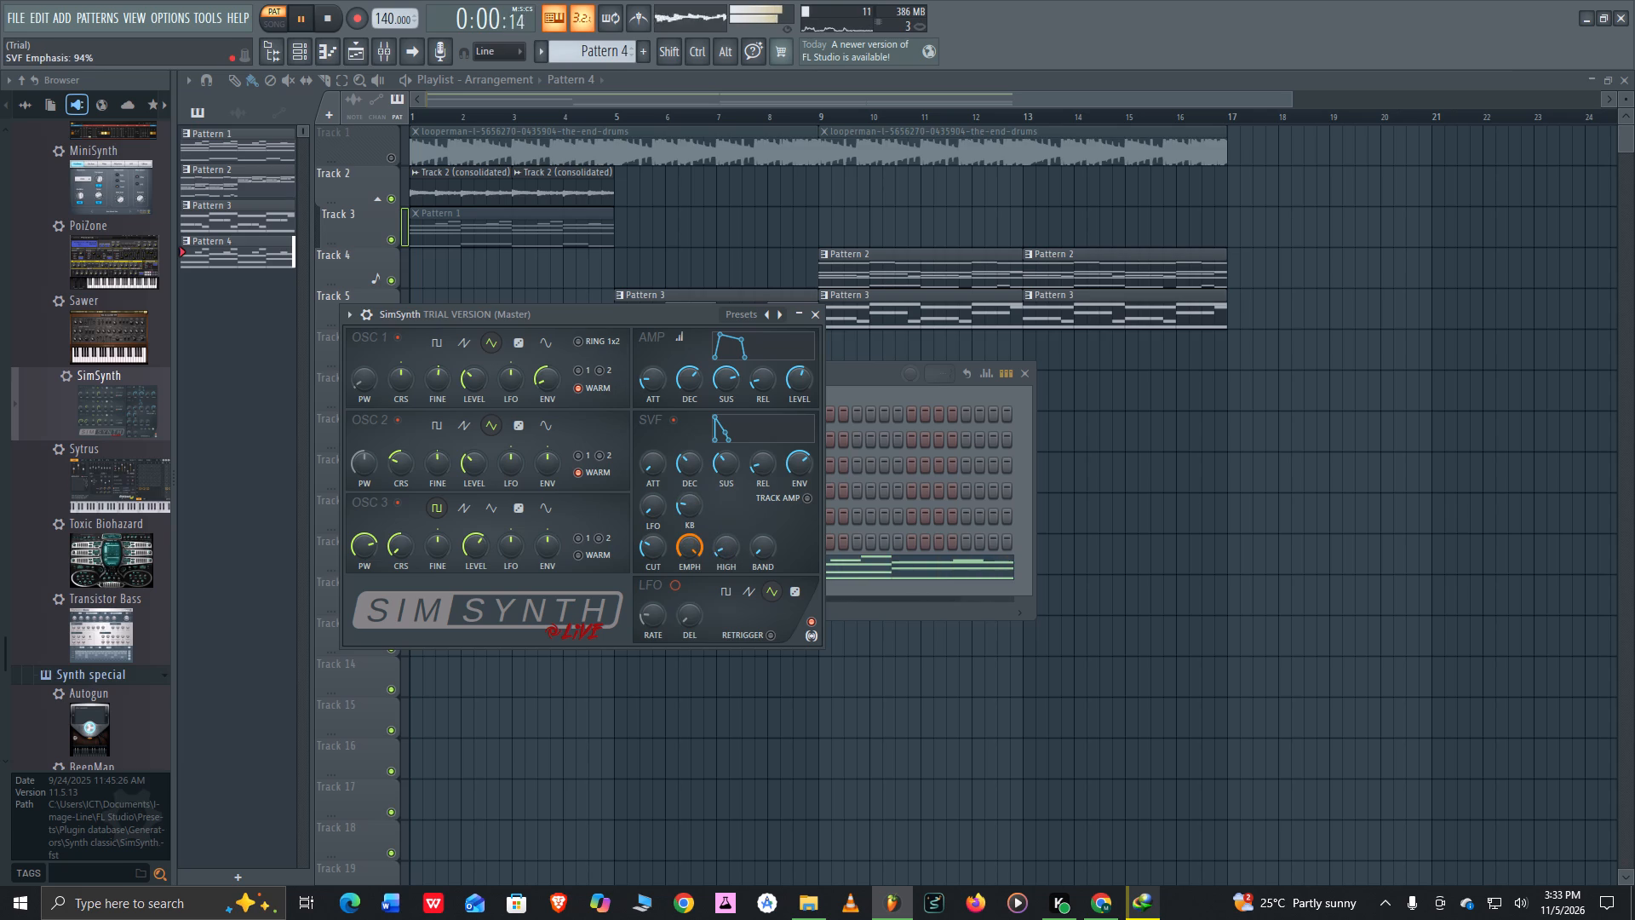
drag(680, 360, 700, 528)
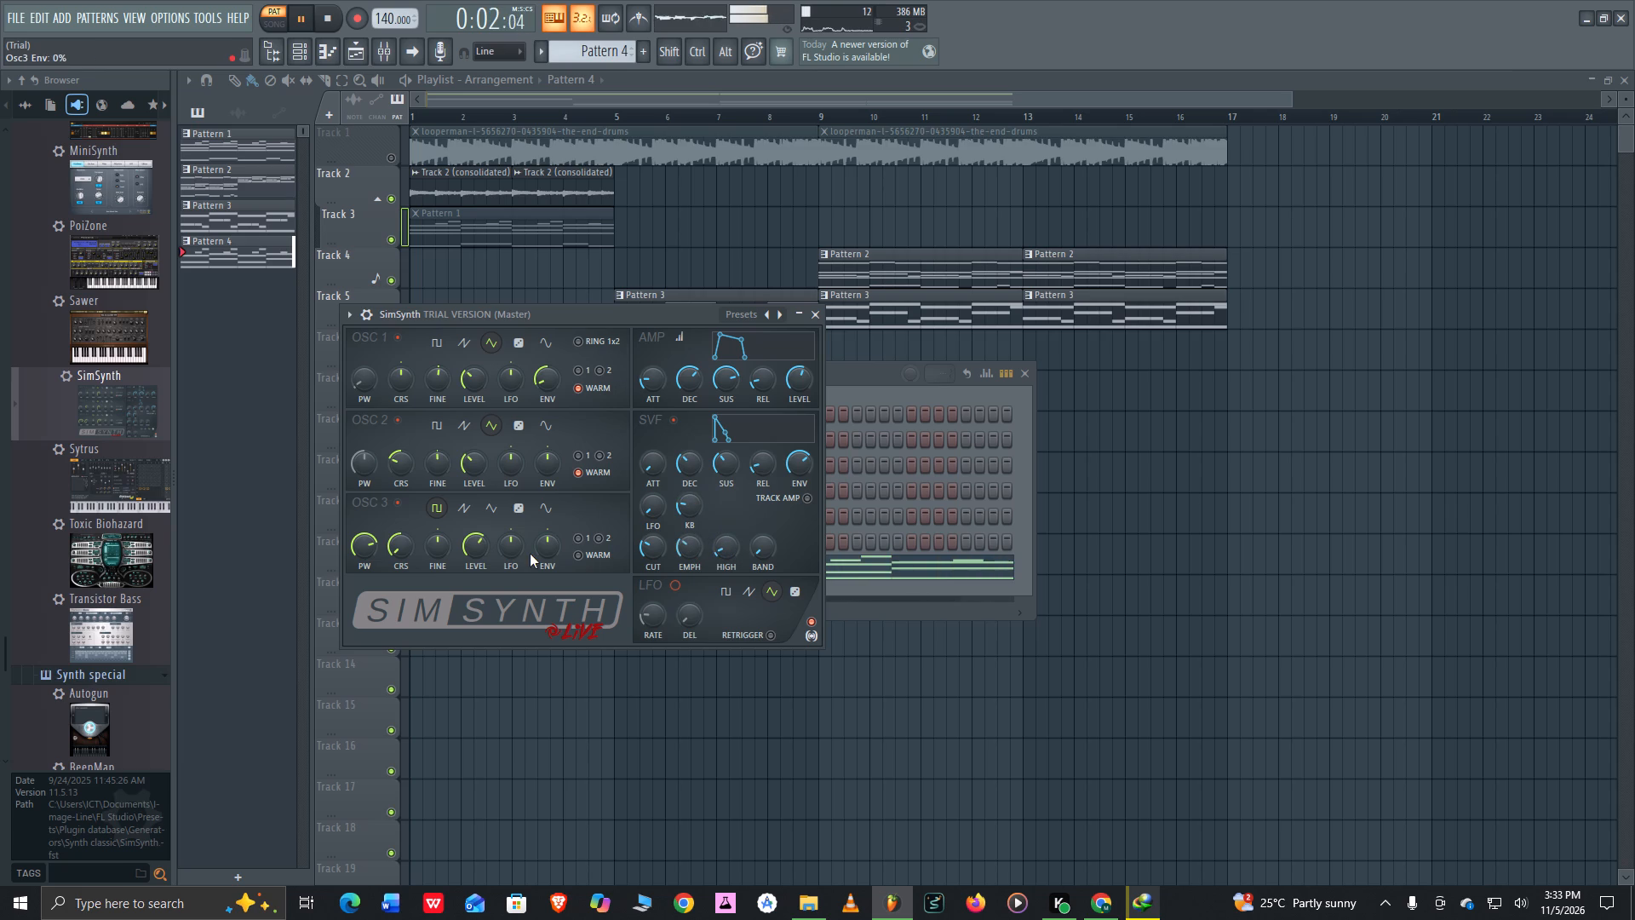
Raise oscillator 3's level slightly and set its coarse tuning to +12 semitones after trying -24 and +24.
drag(479, 535, 504, 579)
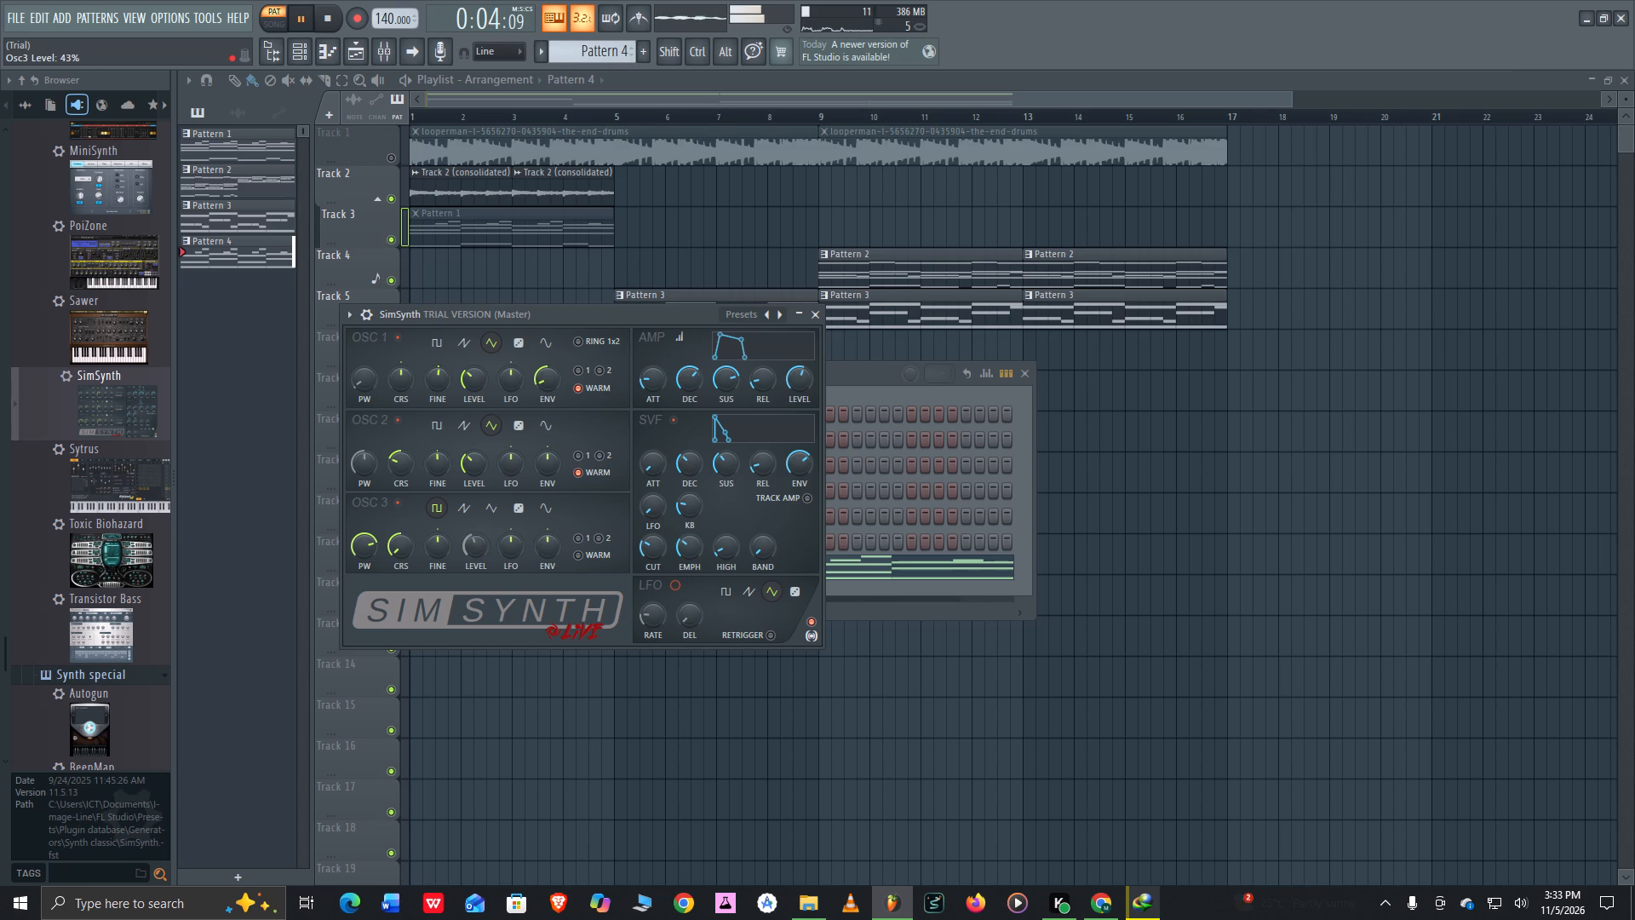
drag(504, 579, 504, 501)
drag(404, 537, 450, 647)
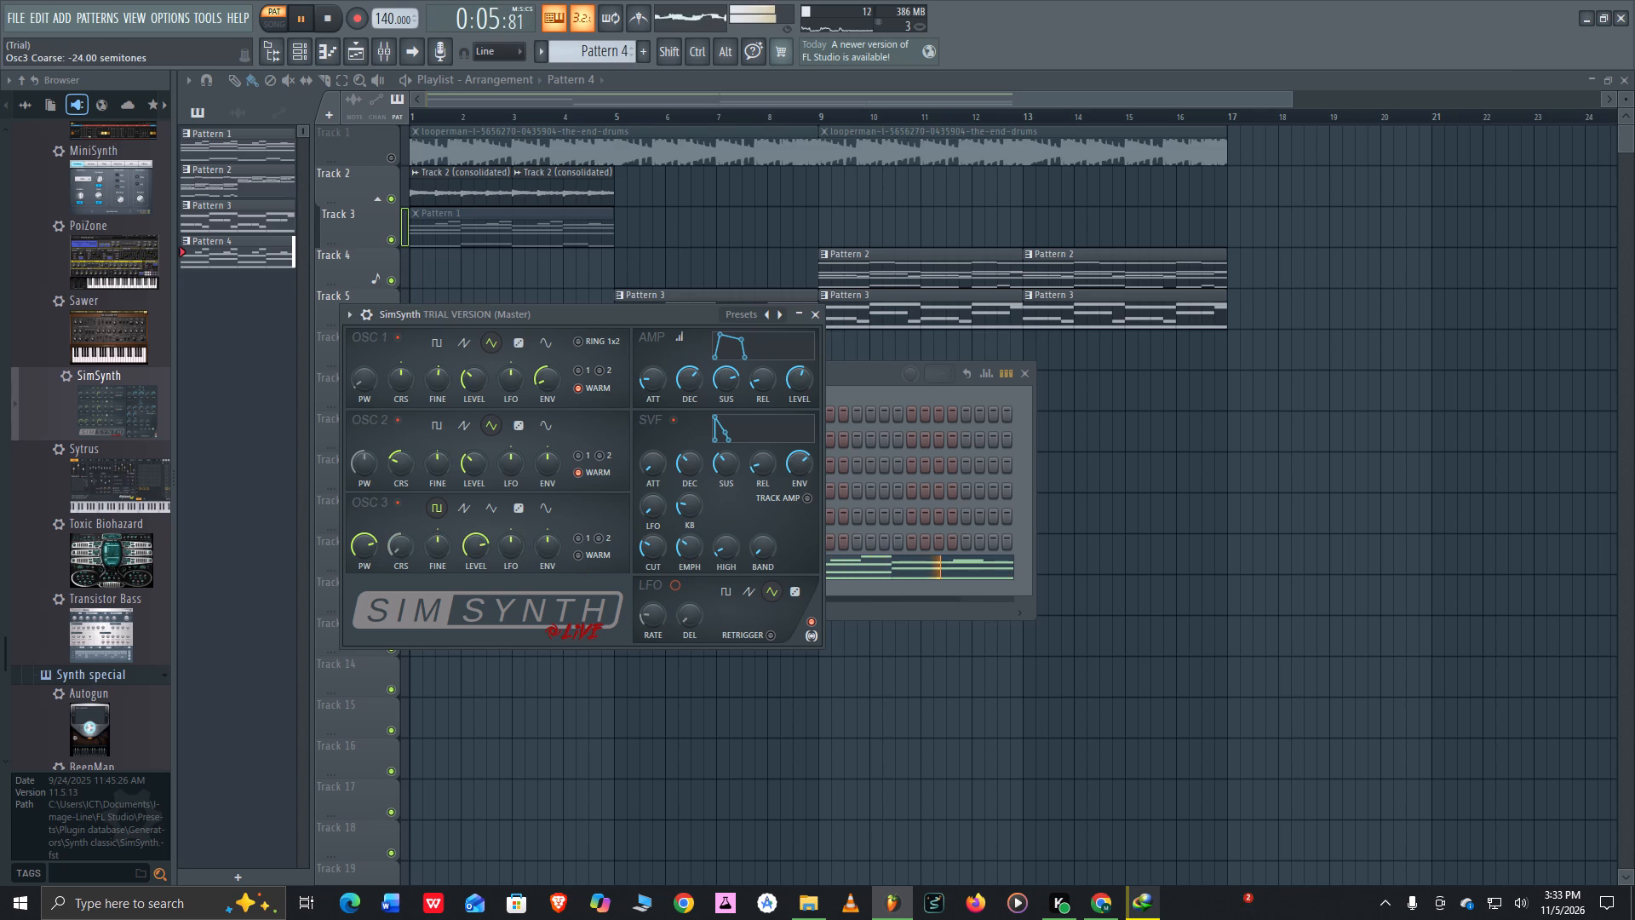
drag(404, 543, 329, 345)
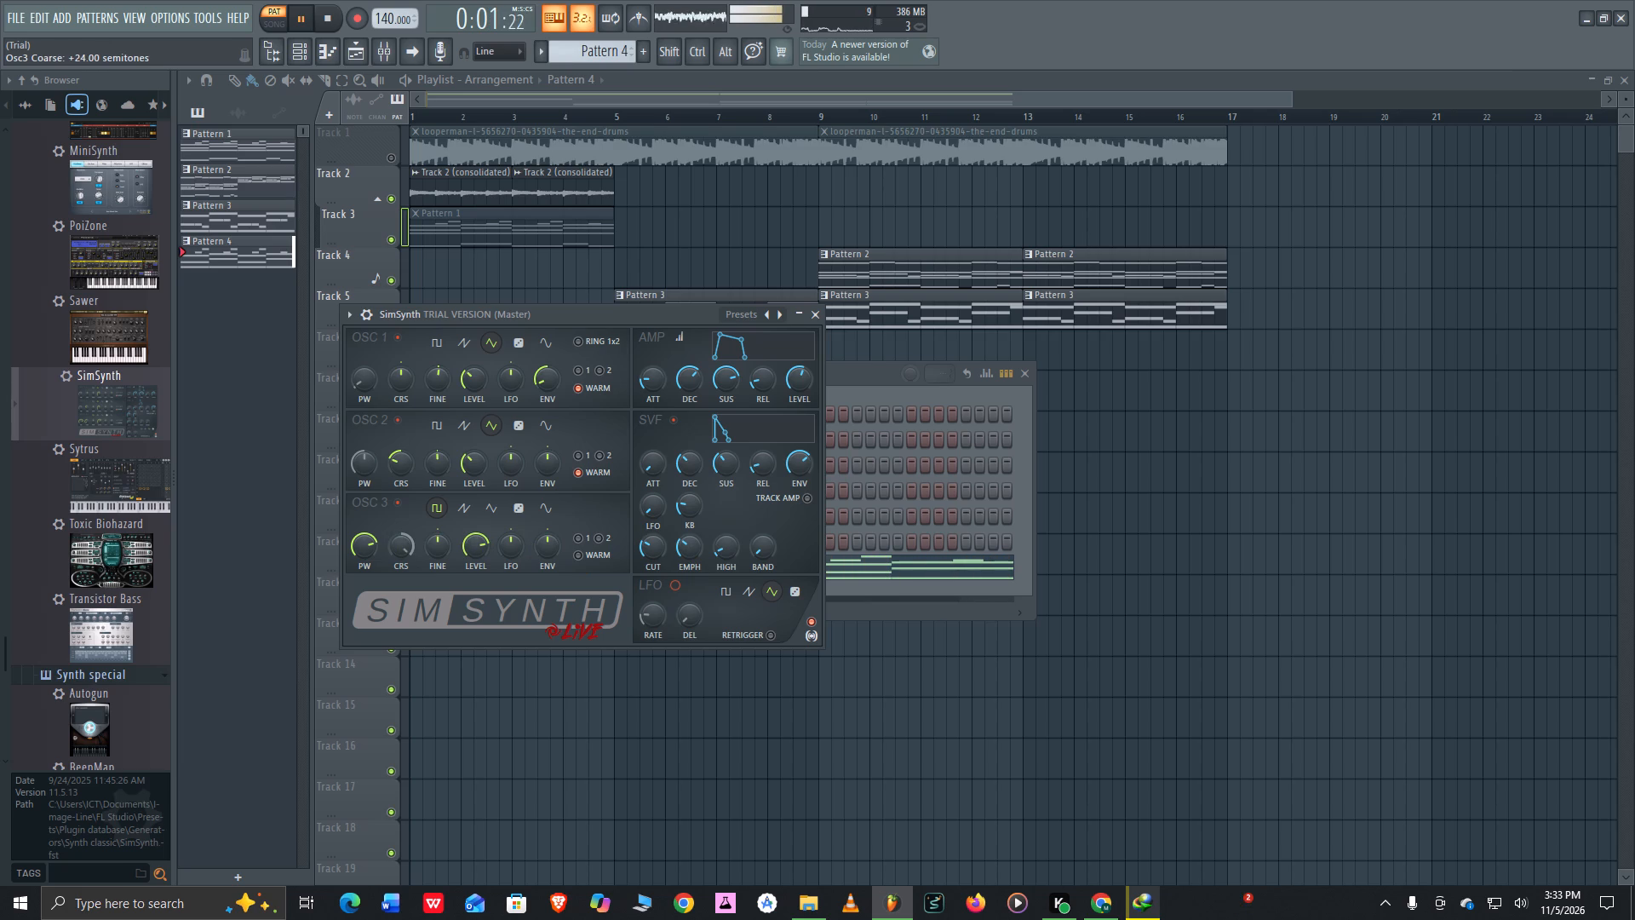
drag(329, 345, 335, 359)
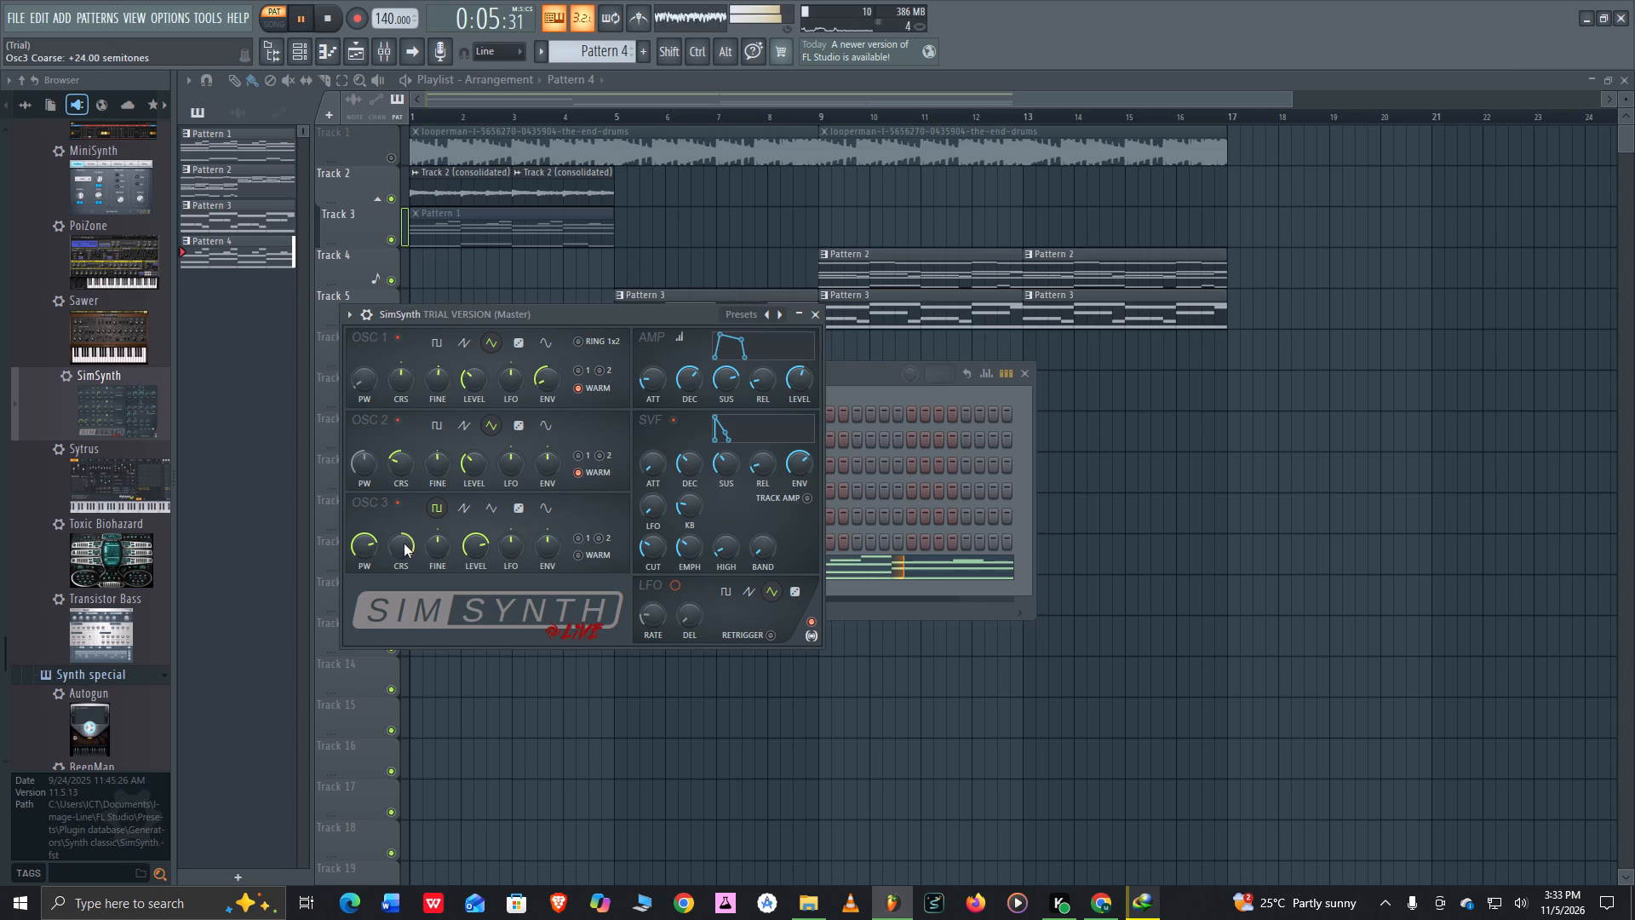
drag(397, 539, 412, 580)
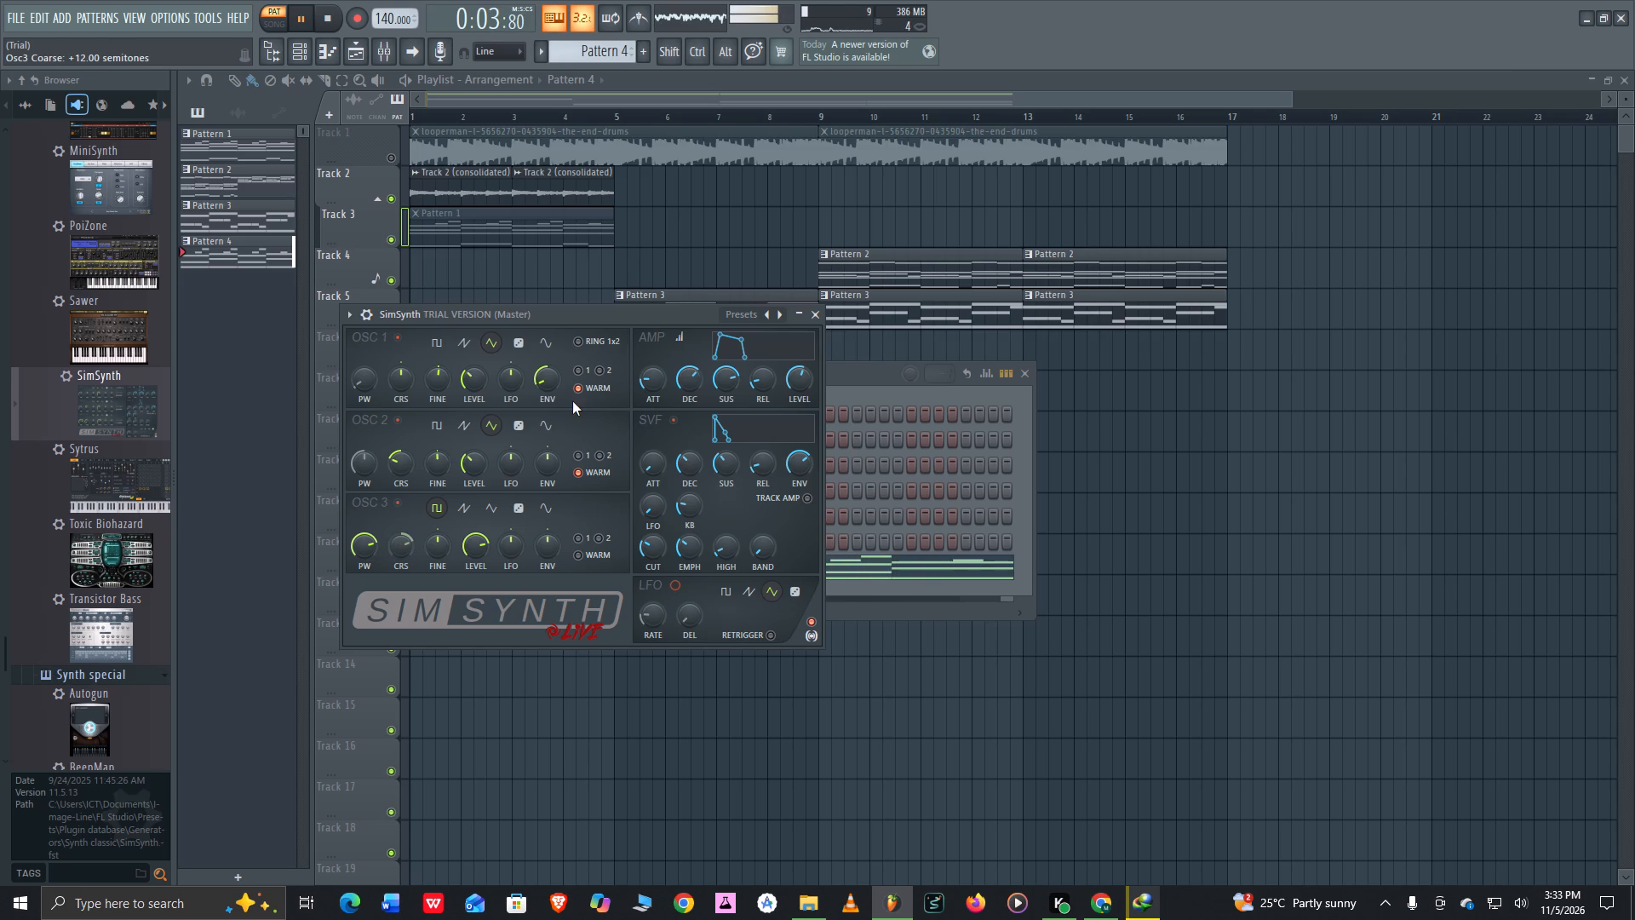
Switch on +2 octaves for oscillator 1 after trying +1 octave and Warm off, keeping Warm on.
click(576, 388)
click(577, 371)
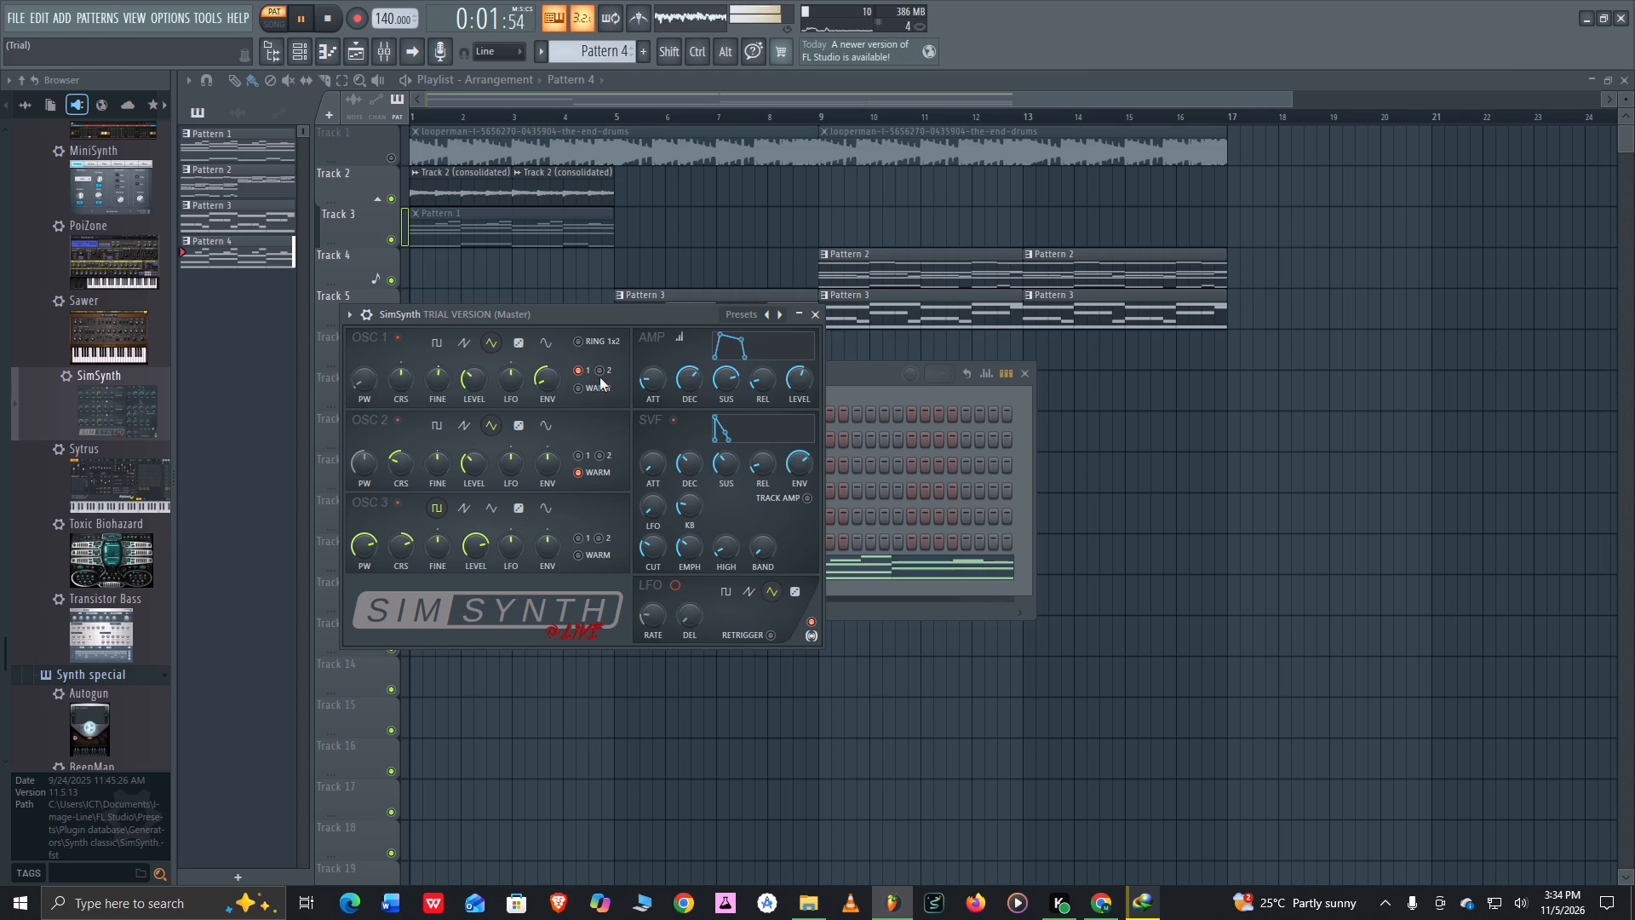
click(604, 375)
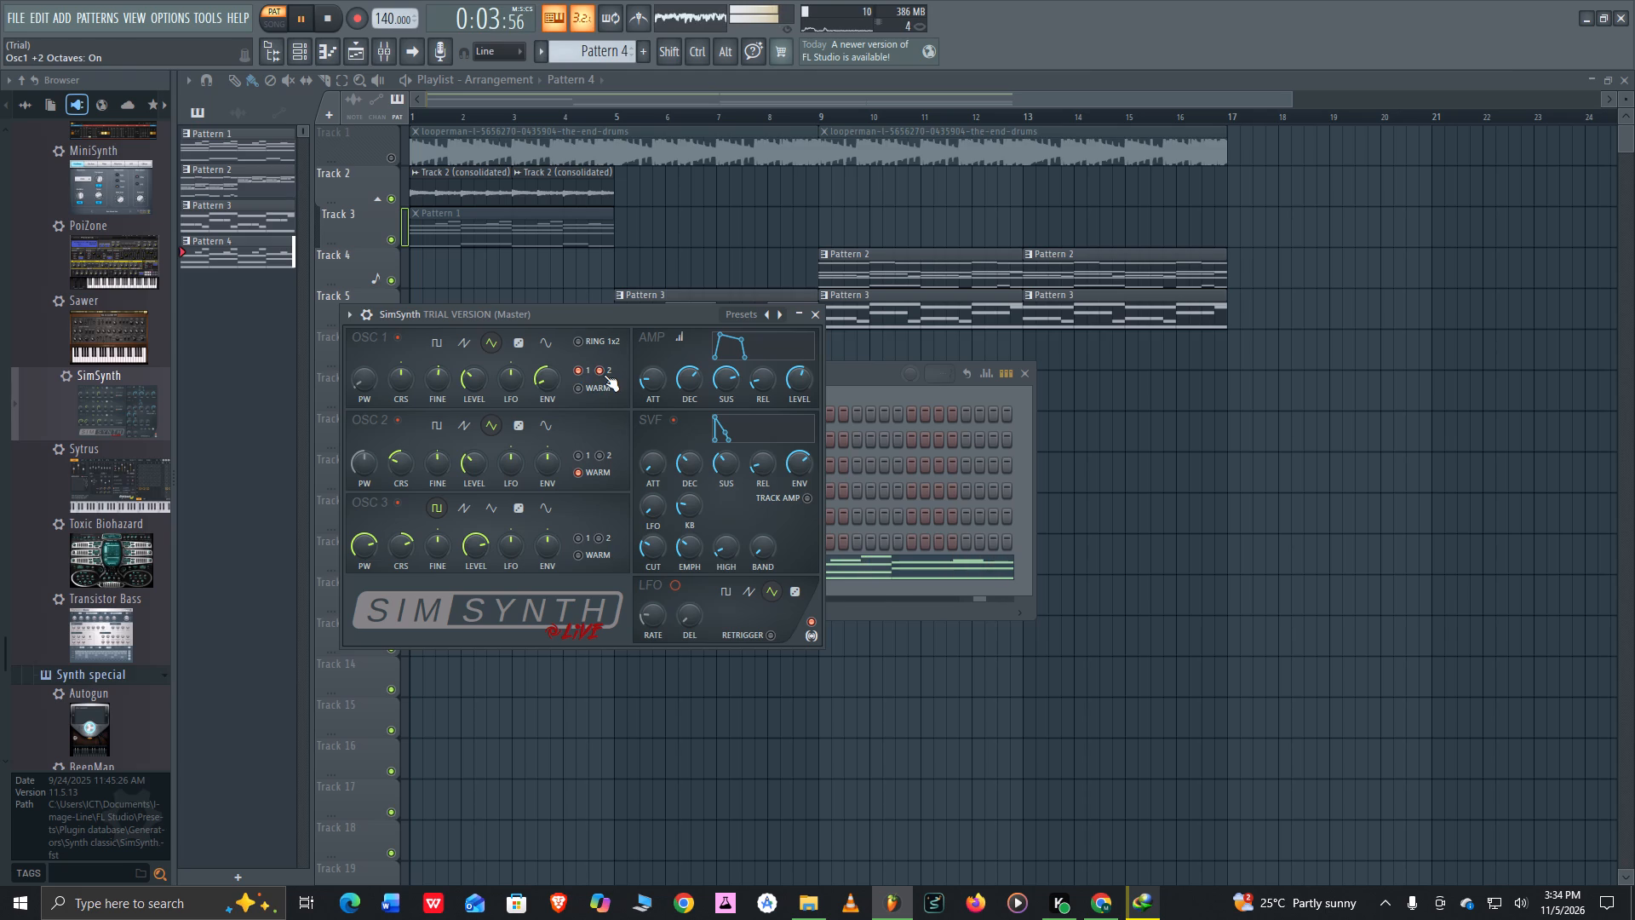
click(579, 375)
click(579, 384)
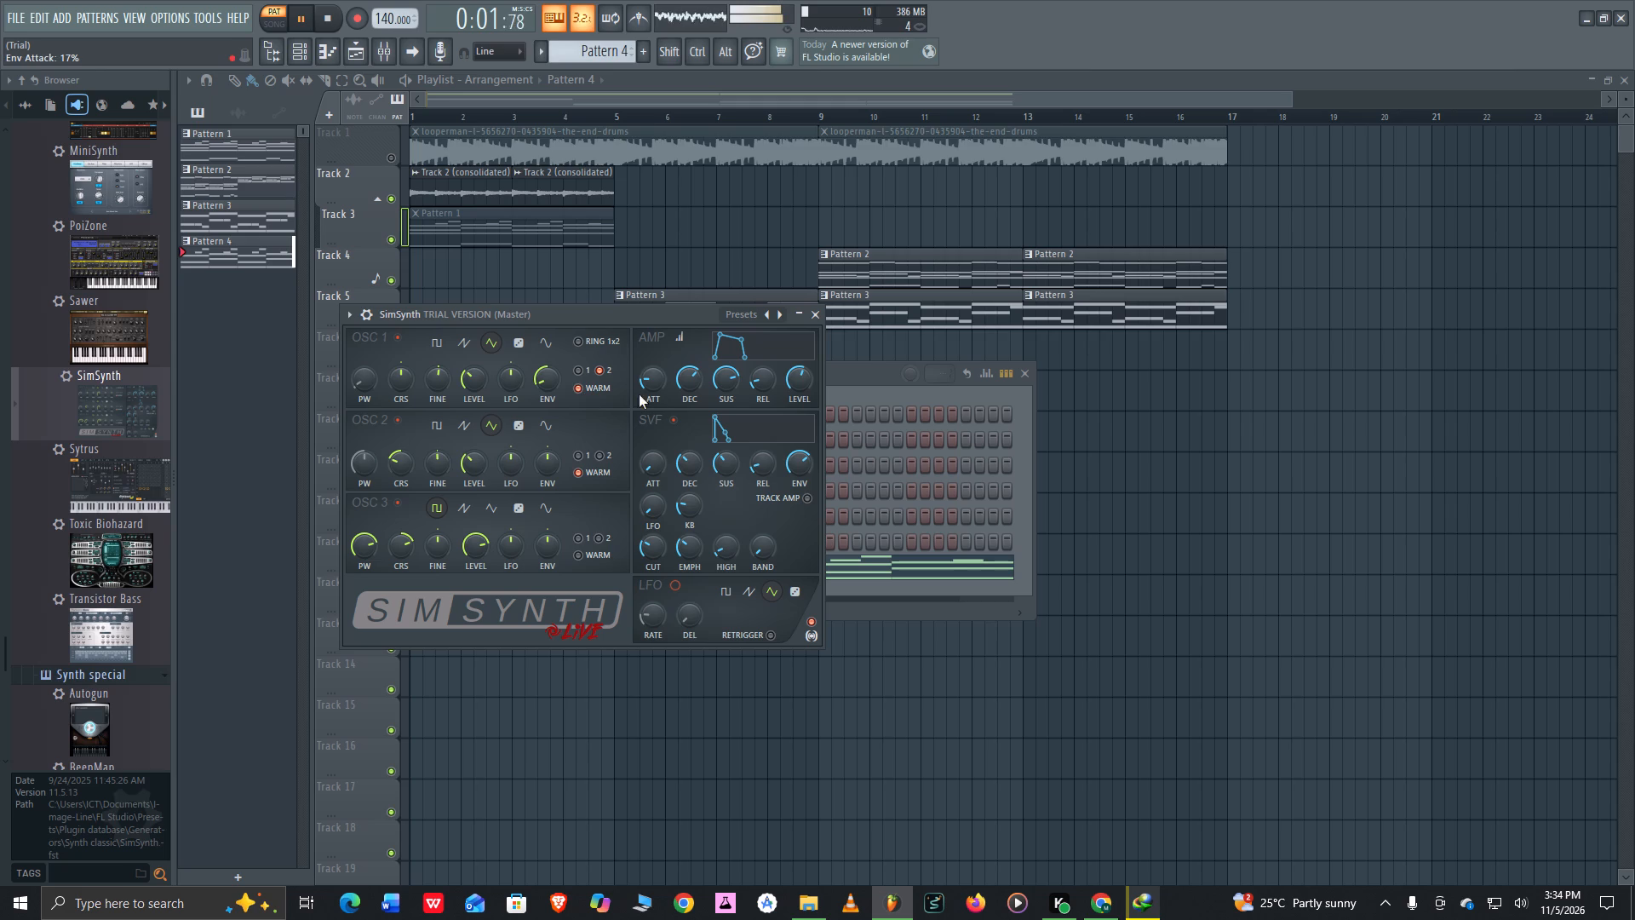
Lower the amp envelope attack to about 9% and compare the sound with the SVF filter off and on.
drag(654, 378, 663, 397)
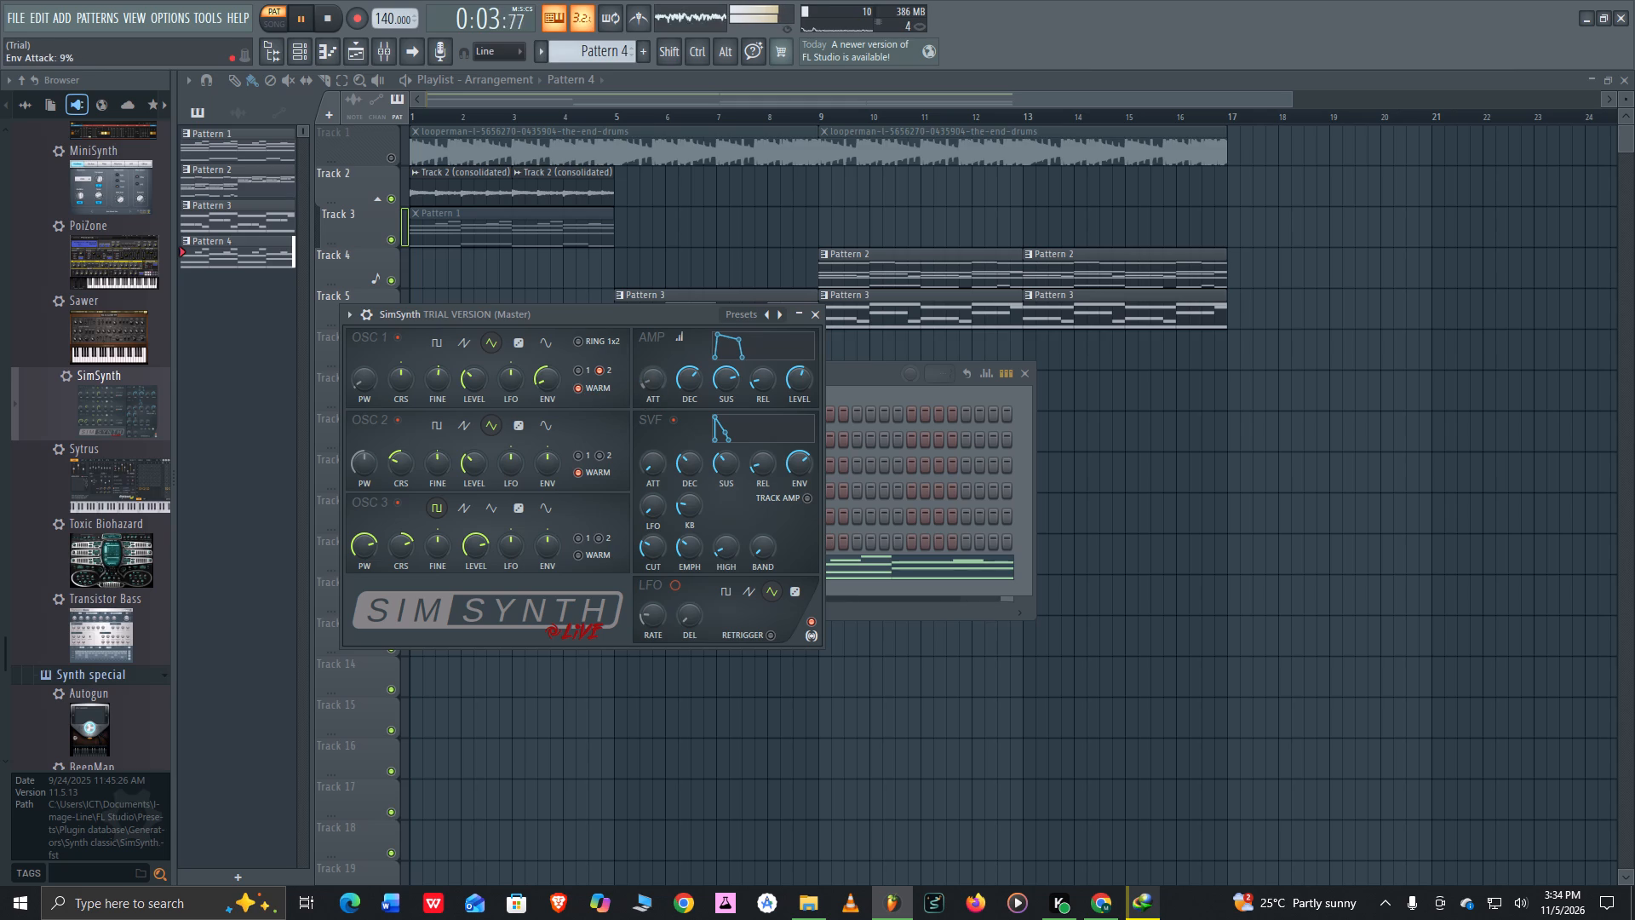
drag(663, 397, 663, 397)
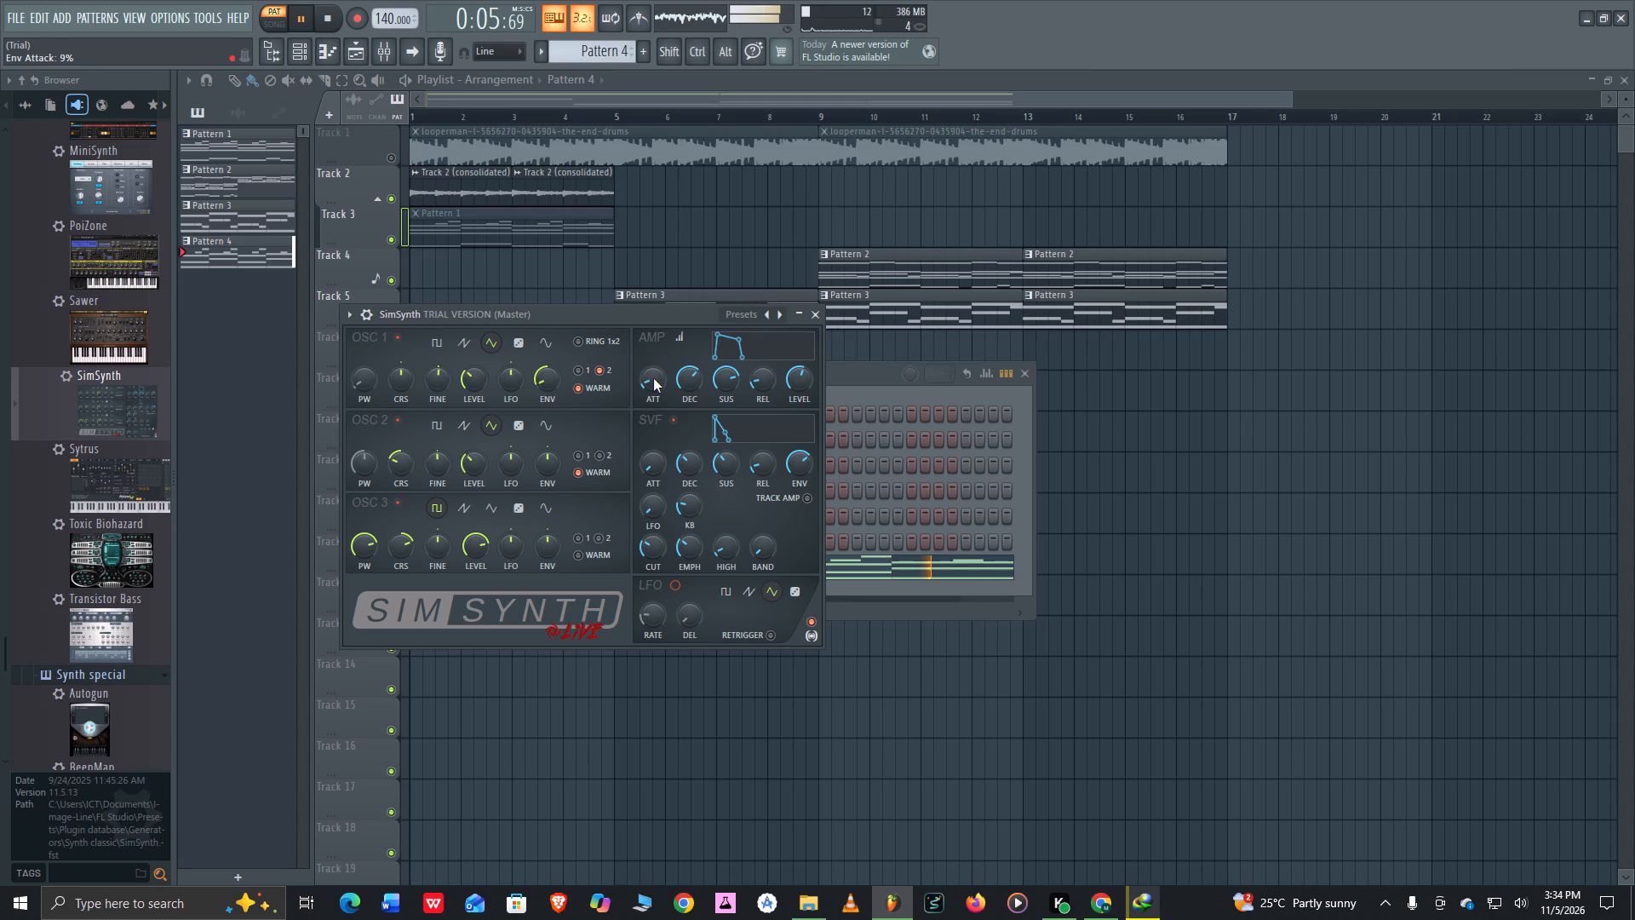
click(674, 422)
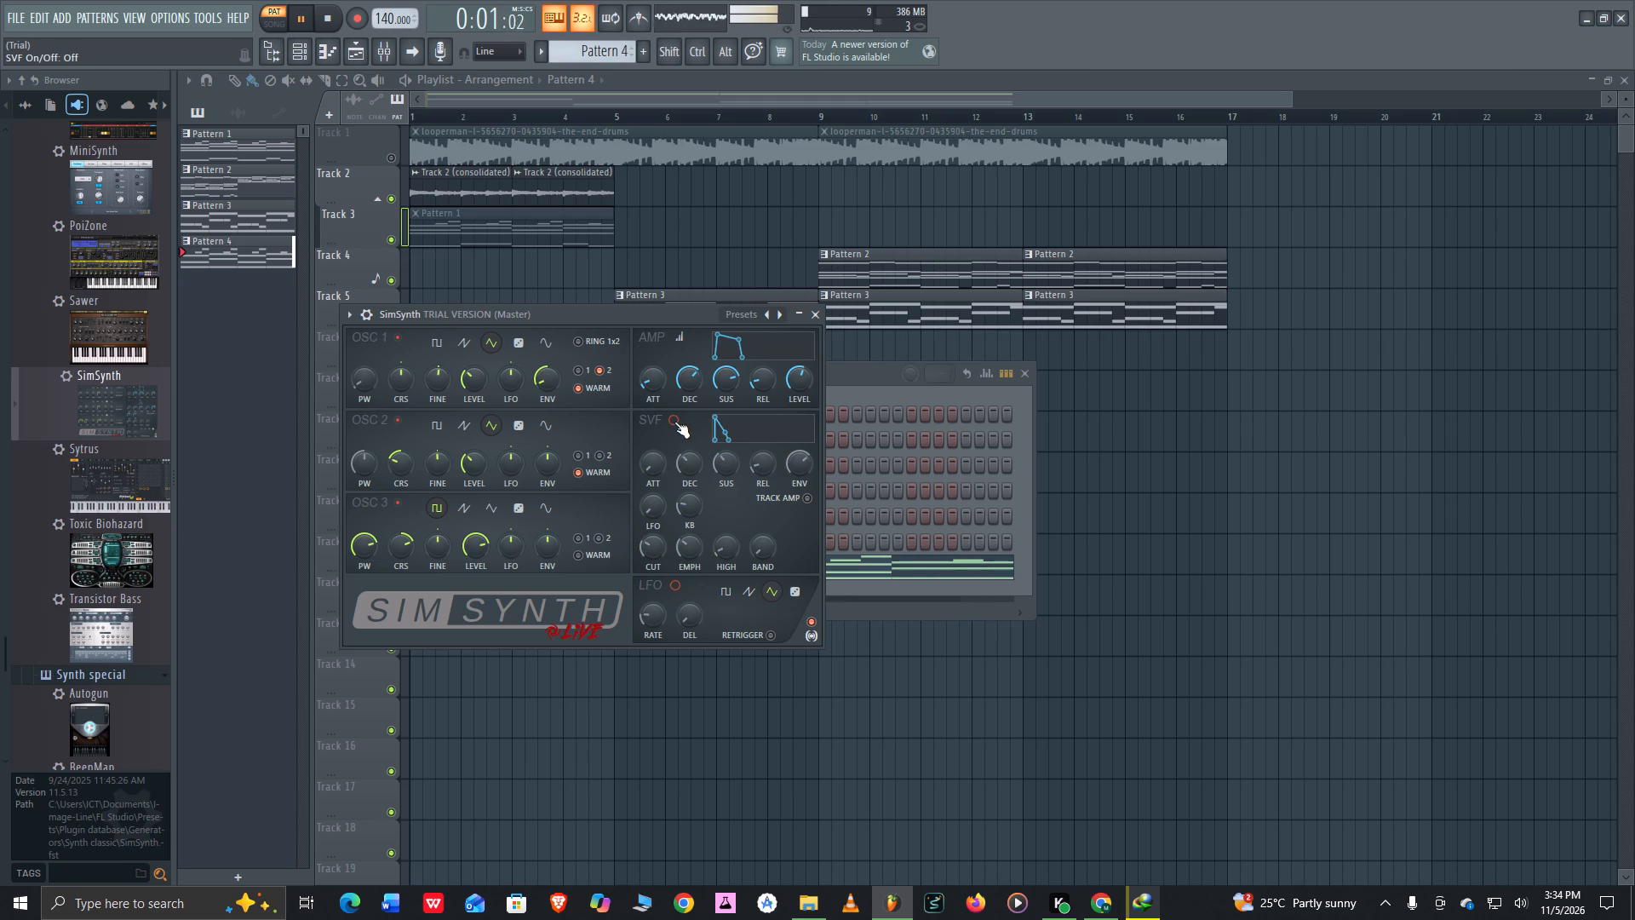
click(674, 422)
Try the LFO with a Square shape, compare Chorus on and off, and leave both Chorus and LFO off.
click(668, 588)
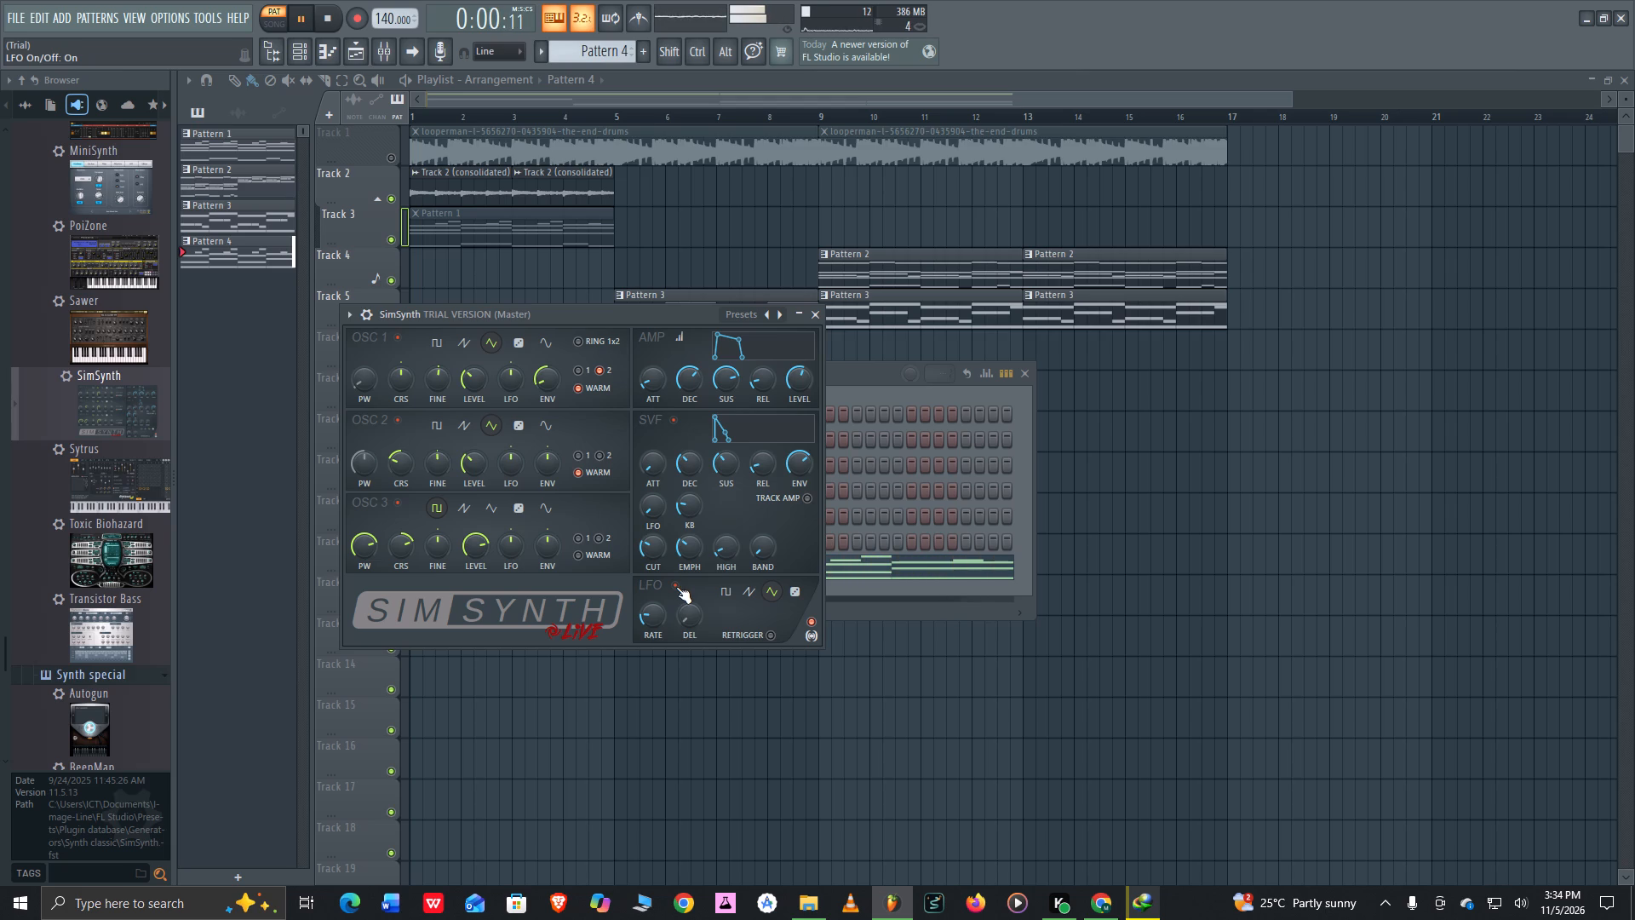
click(724, 589)
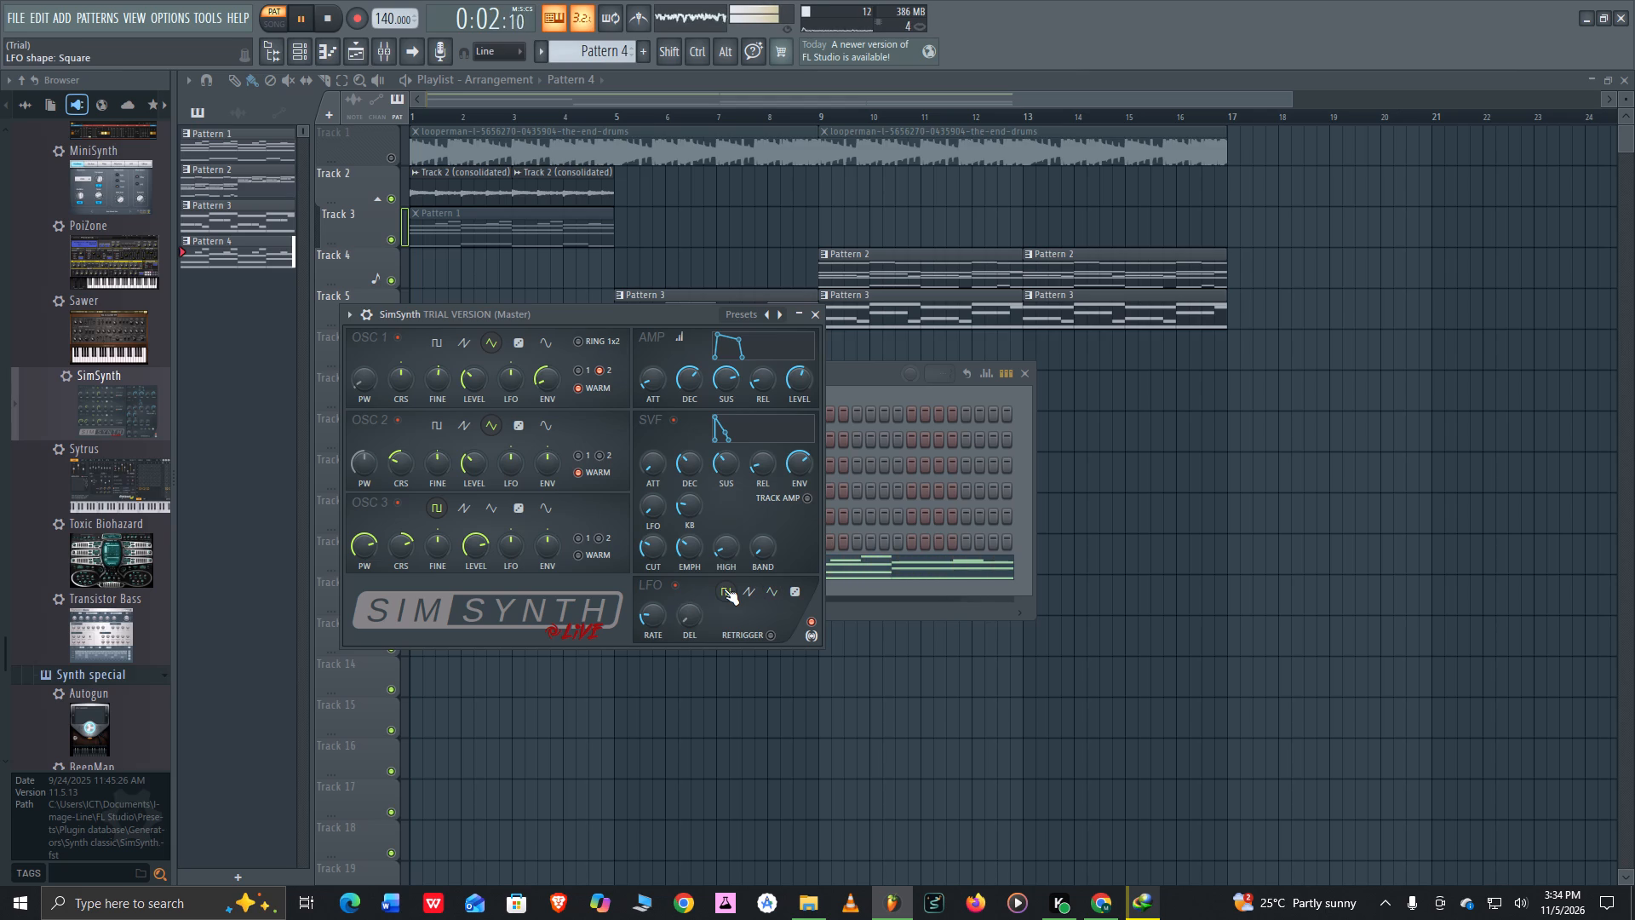
click(814, 621)
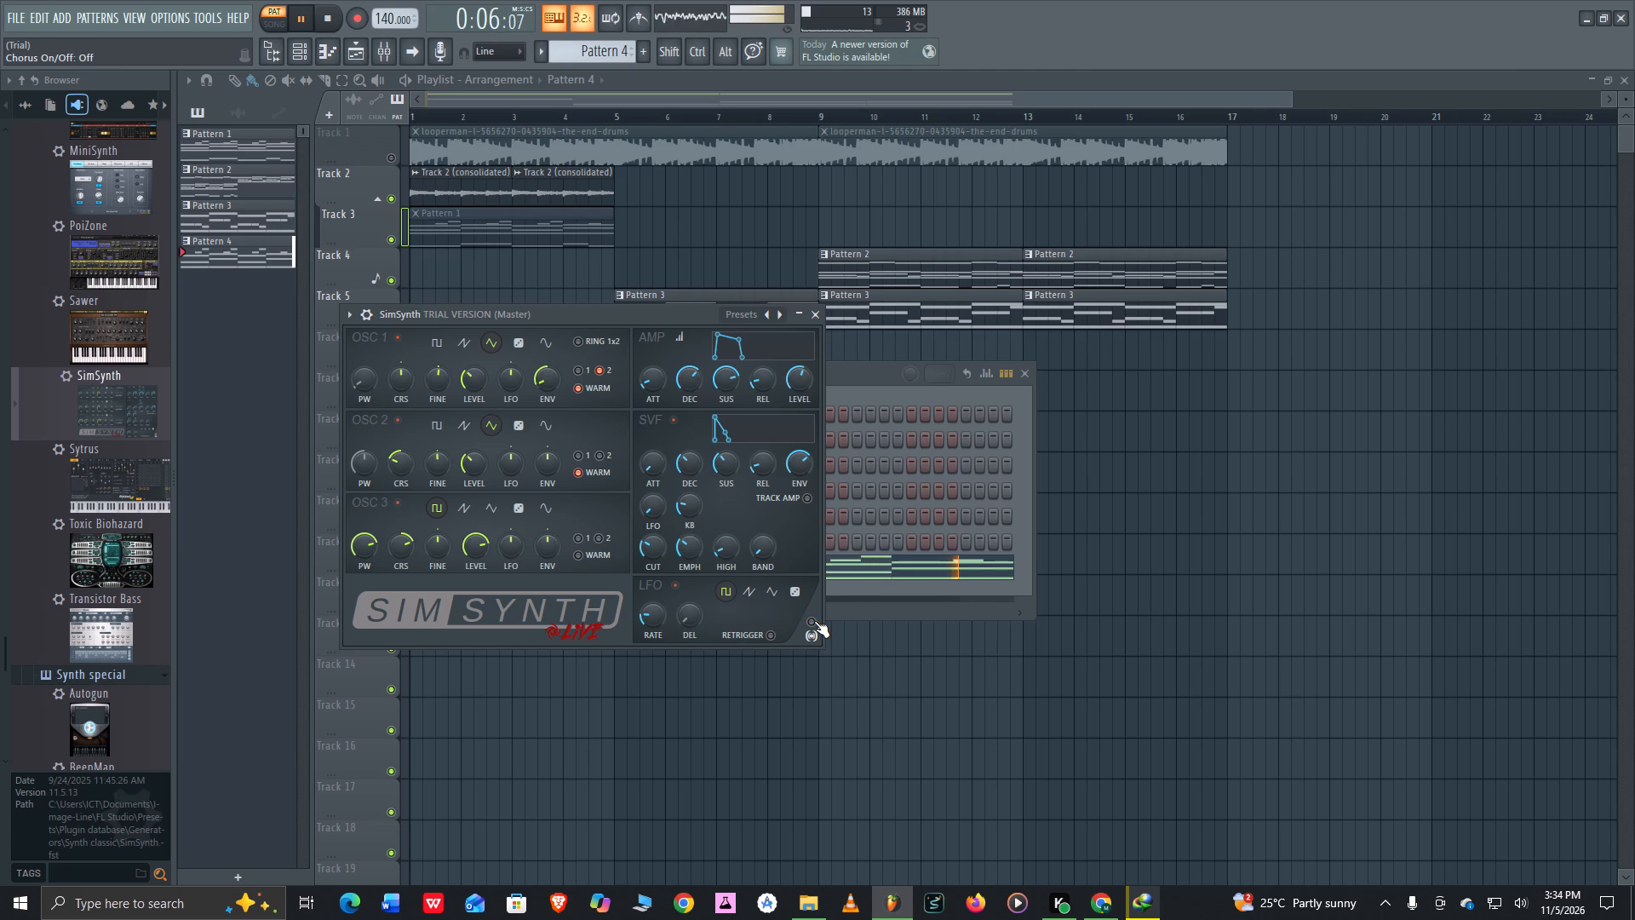
click(812, 637)
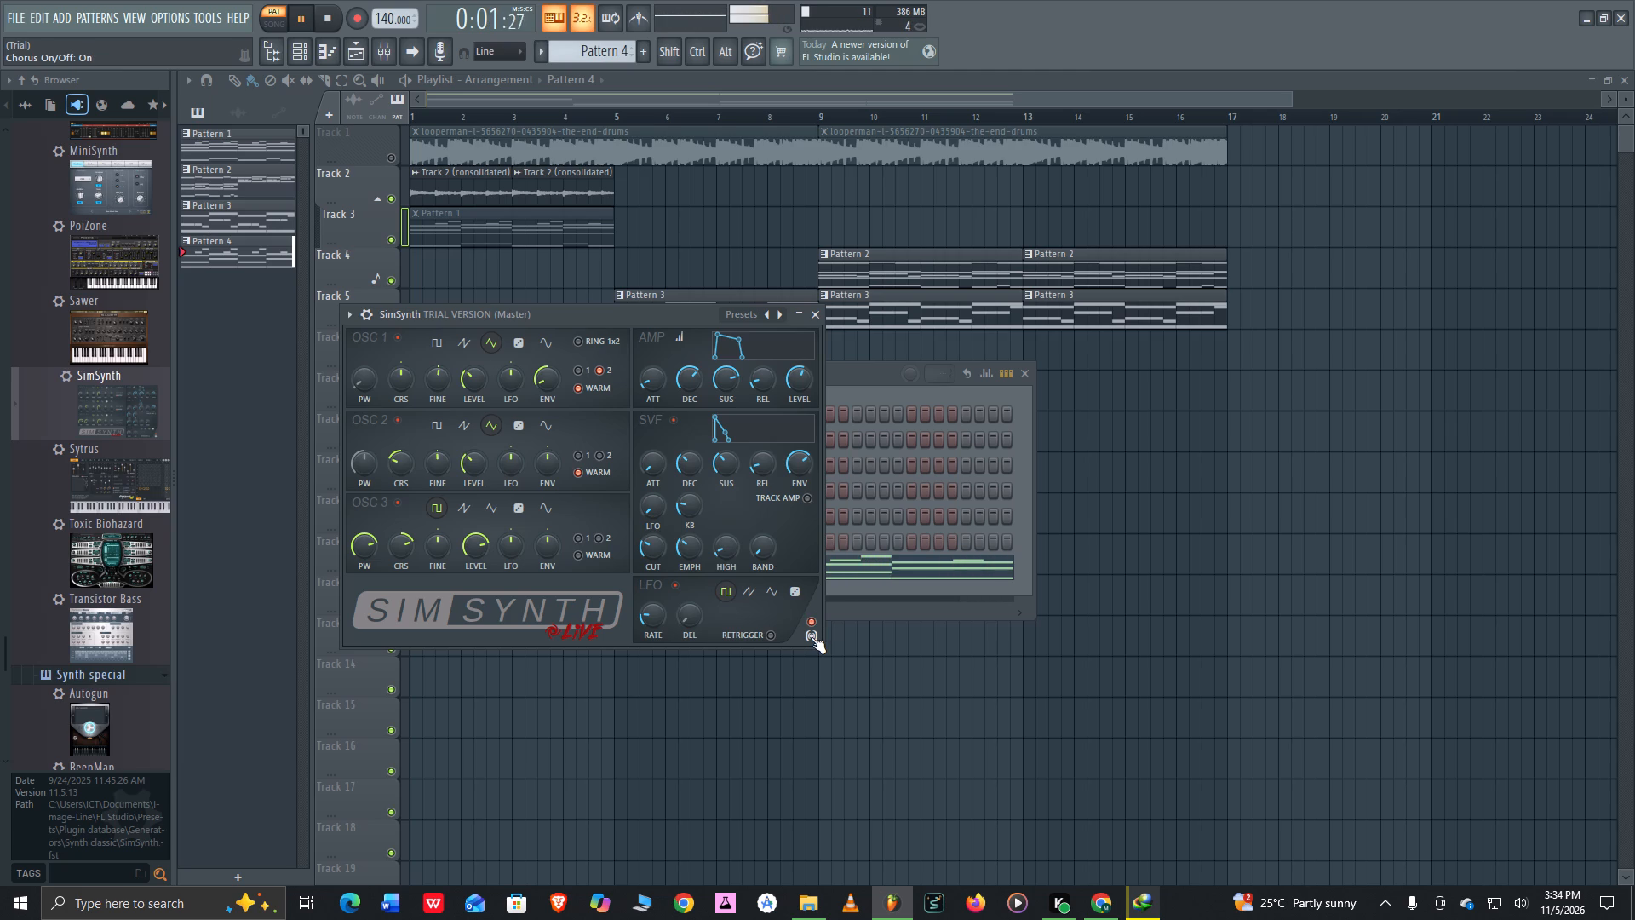
click(811, 637)
click(674, 583)
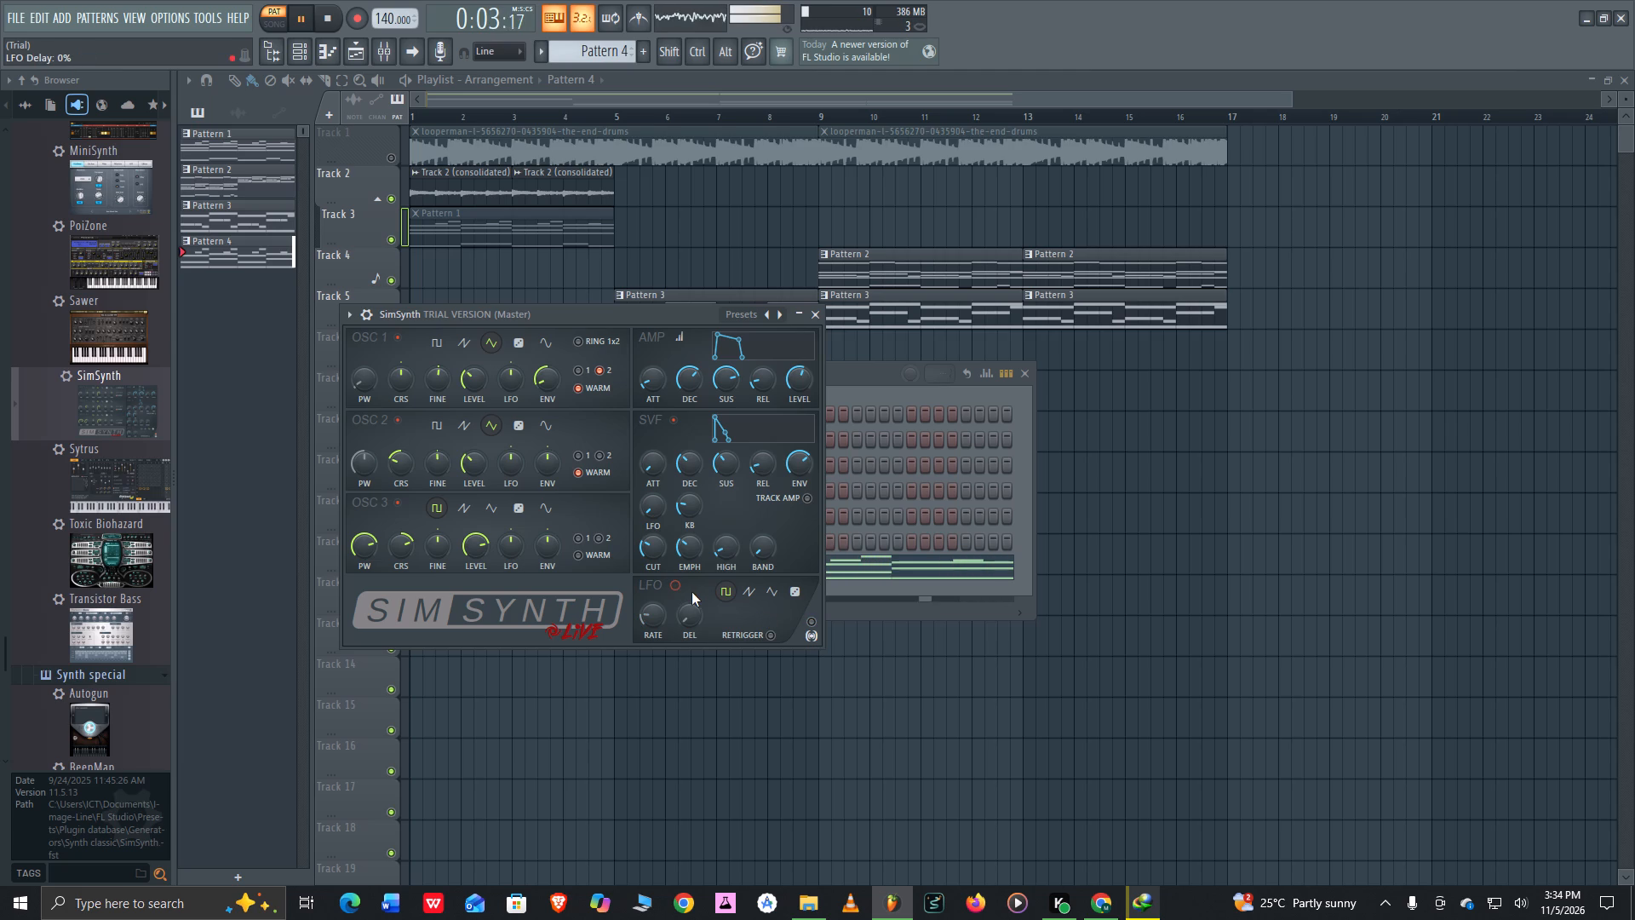
Fine-tune the SVF filter: lower High below 5%, return Band to near minimum after trying 53%, and readjust Emphasis after trying 13%.
drag(724, 545, 731, 551)
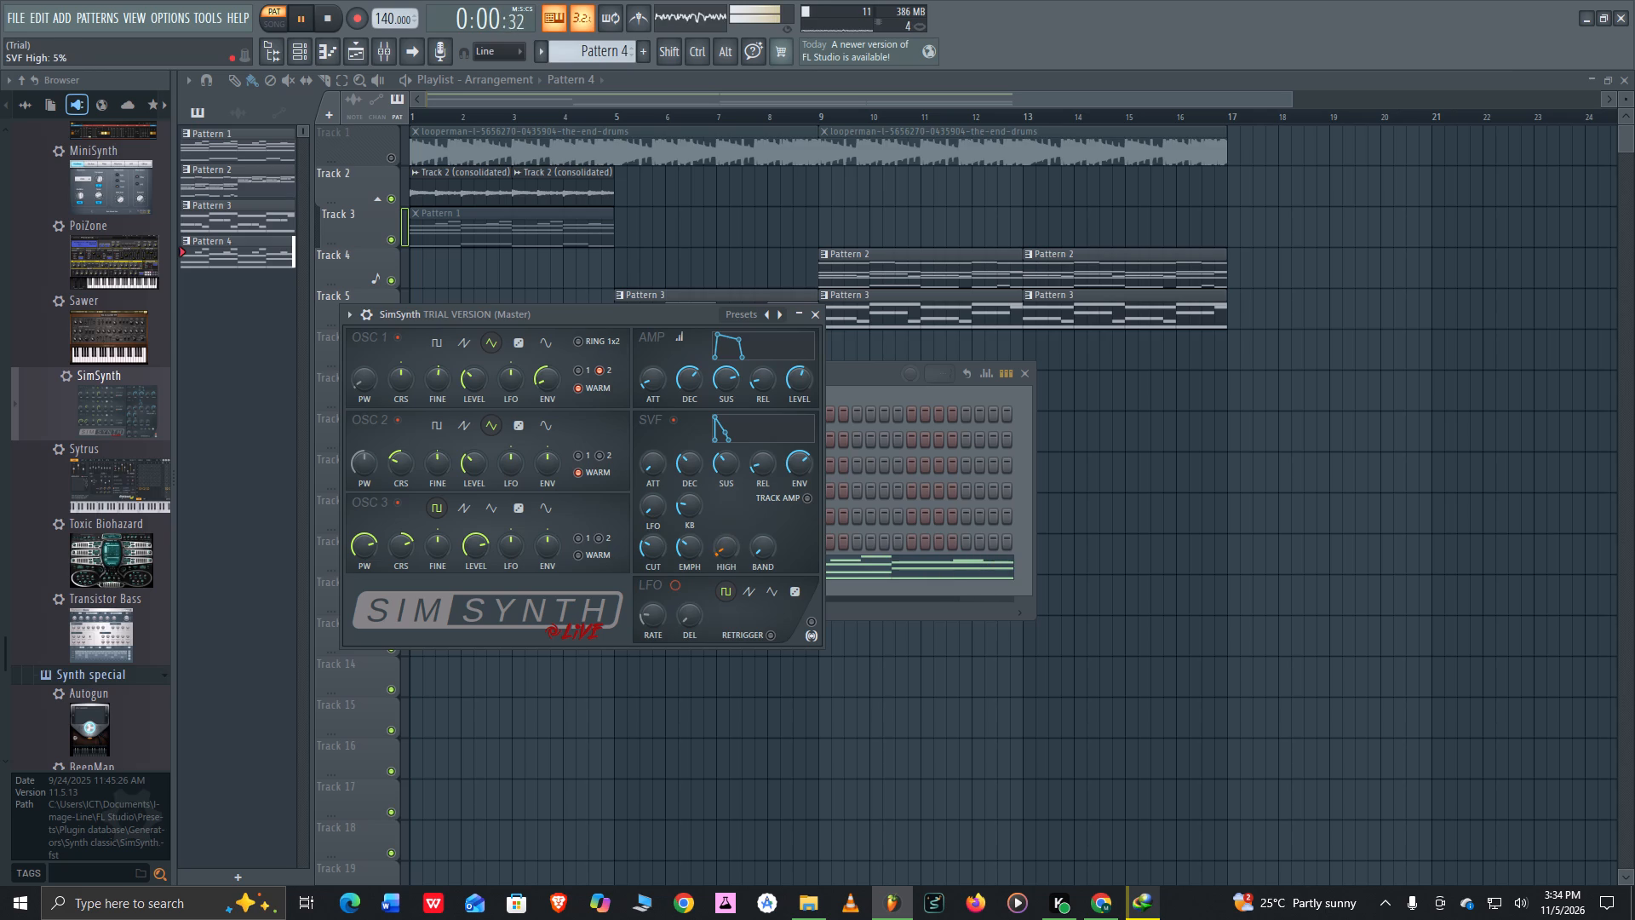
drag(731, 551, 736, 557)
drag(756, 544, 749, 428)
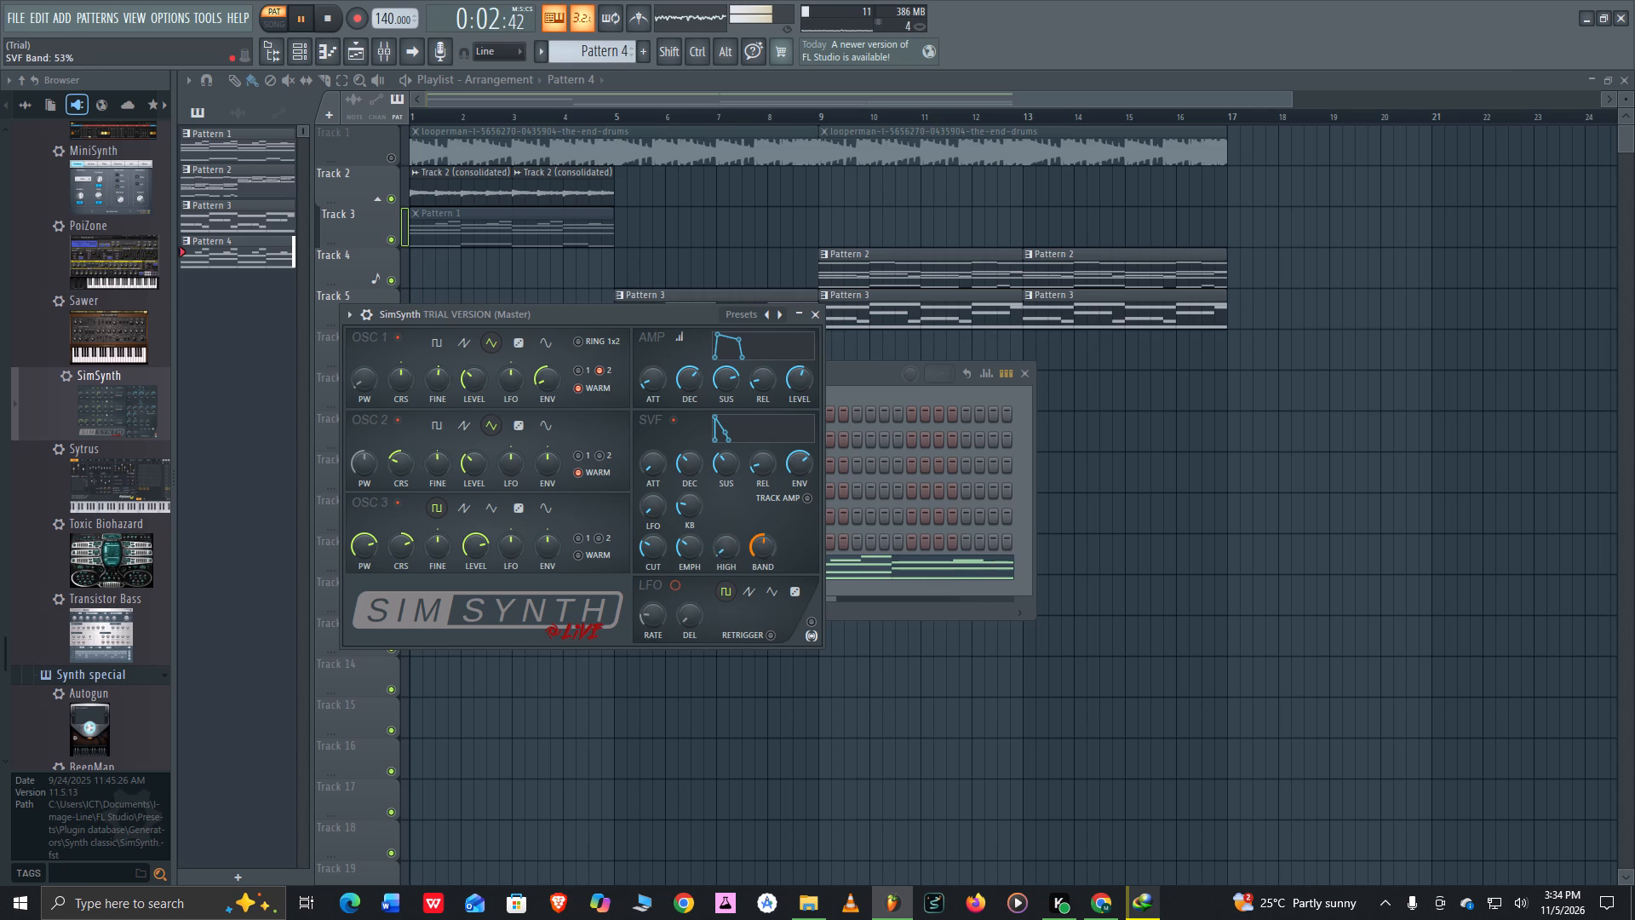
drag(749, 428, 766, 530)
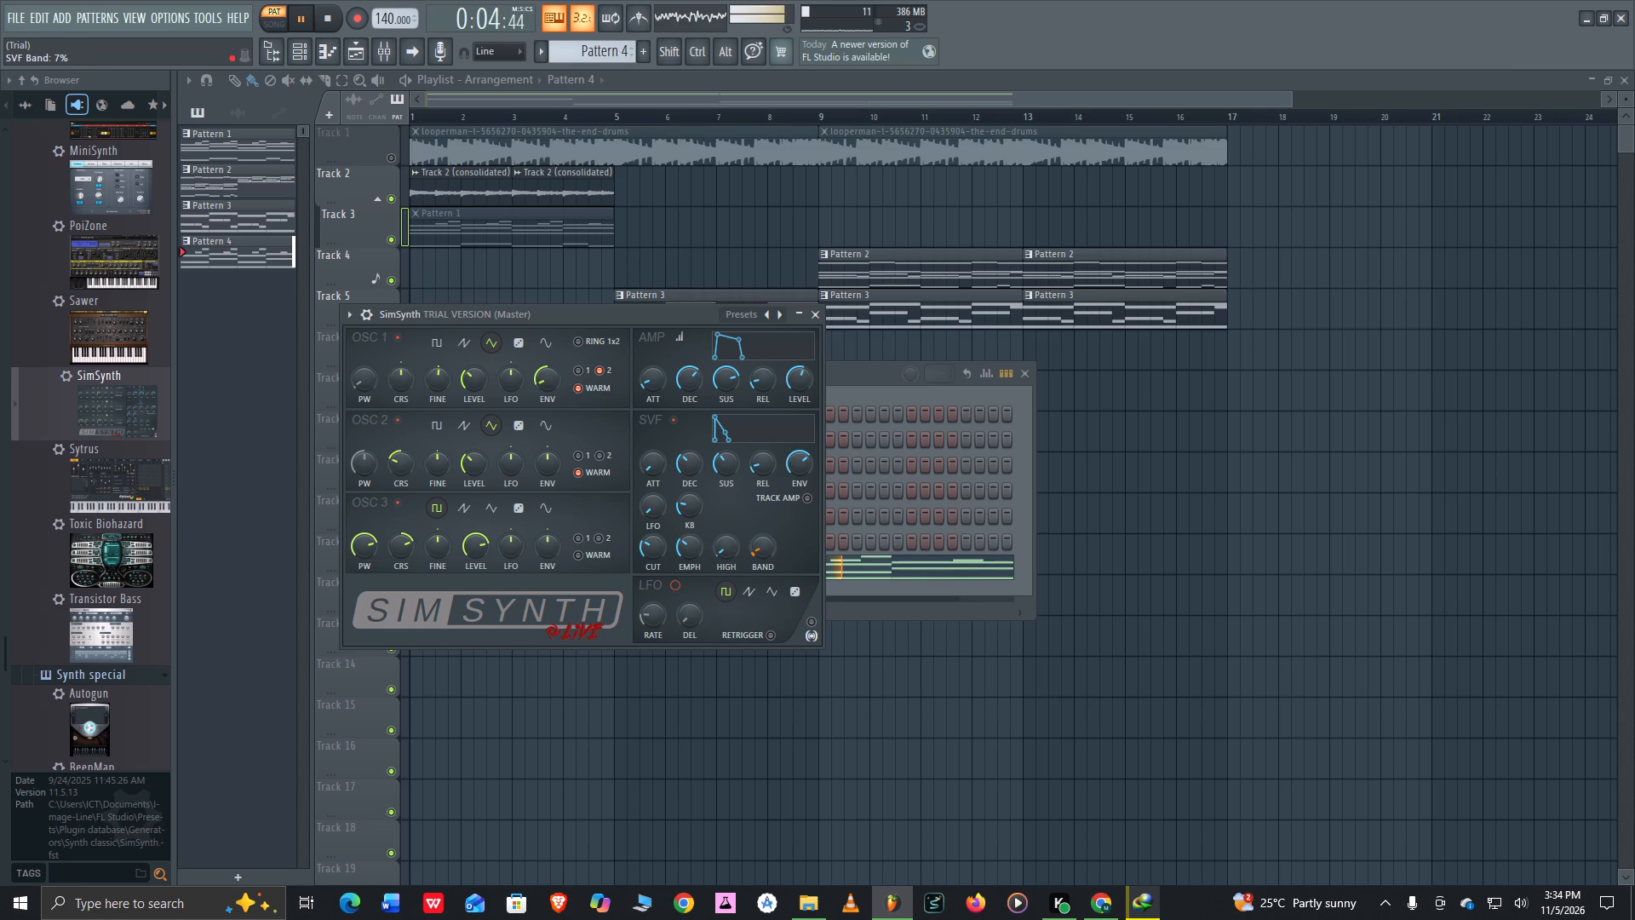
drag(766, 530, 766, 538)
drag(687, 548, 692, 585)
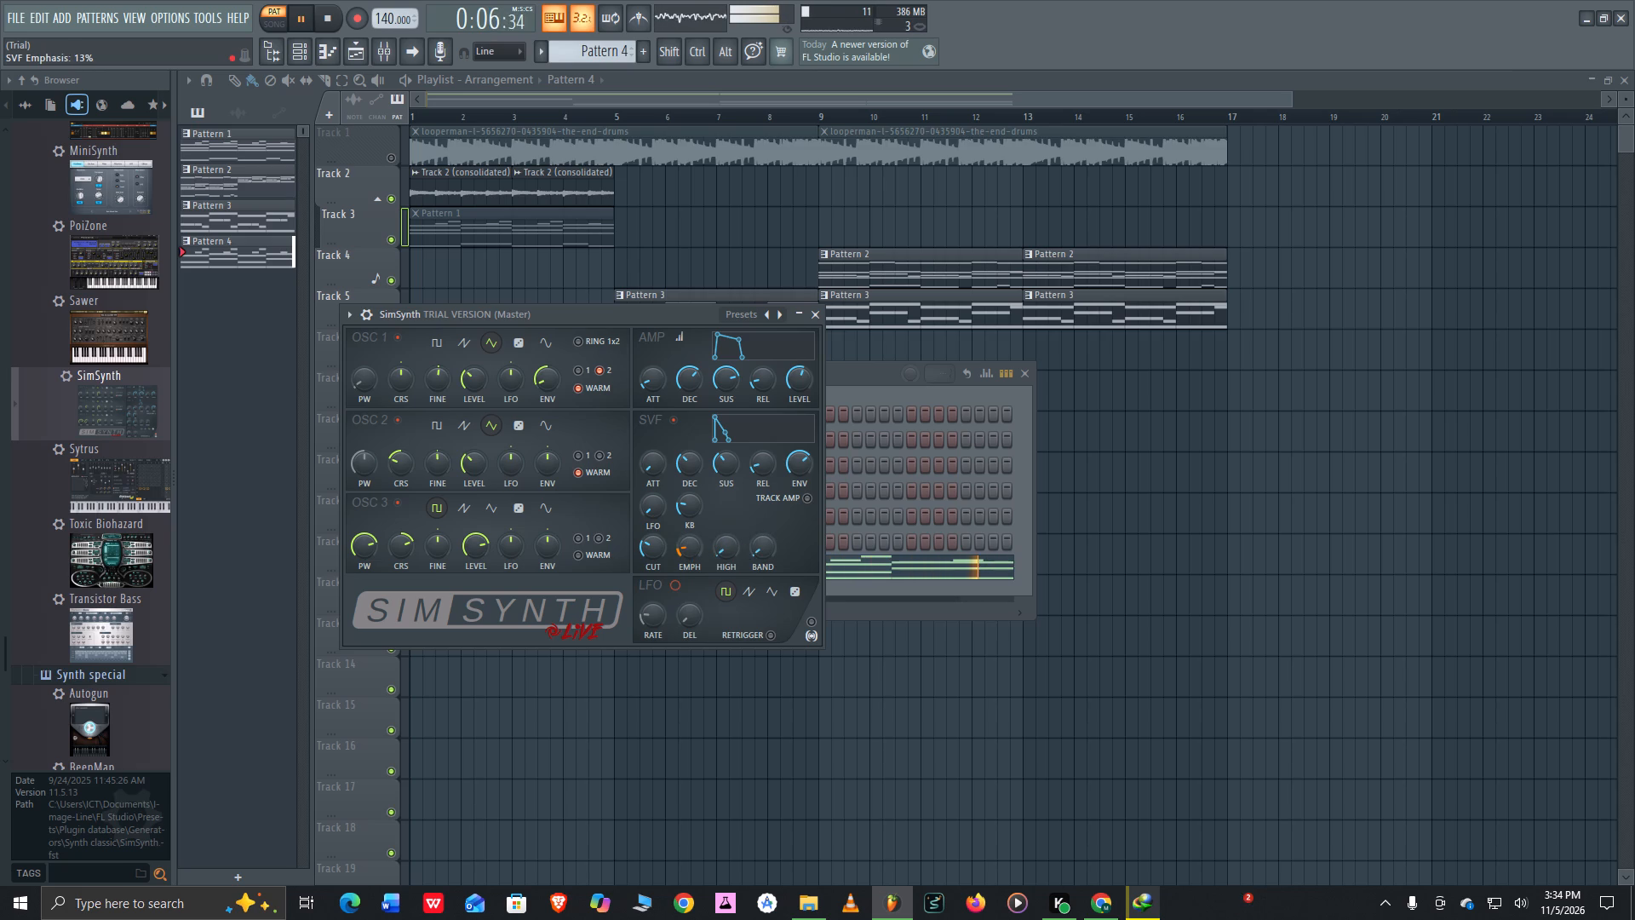
drag(692, 585, 696, 556)
Set SimSynth oscillators 2 and 1 to Sine and enable Ring 1x2.
click(538, 427)
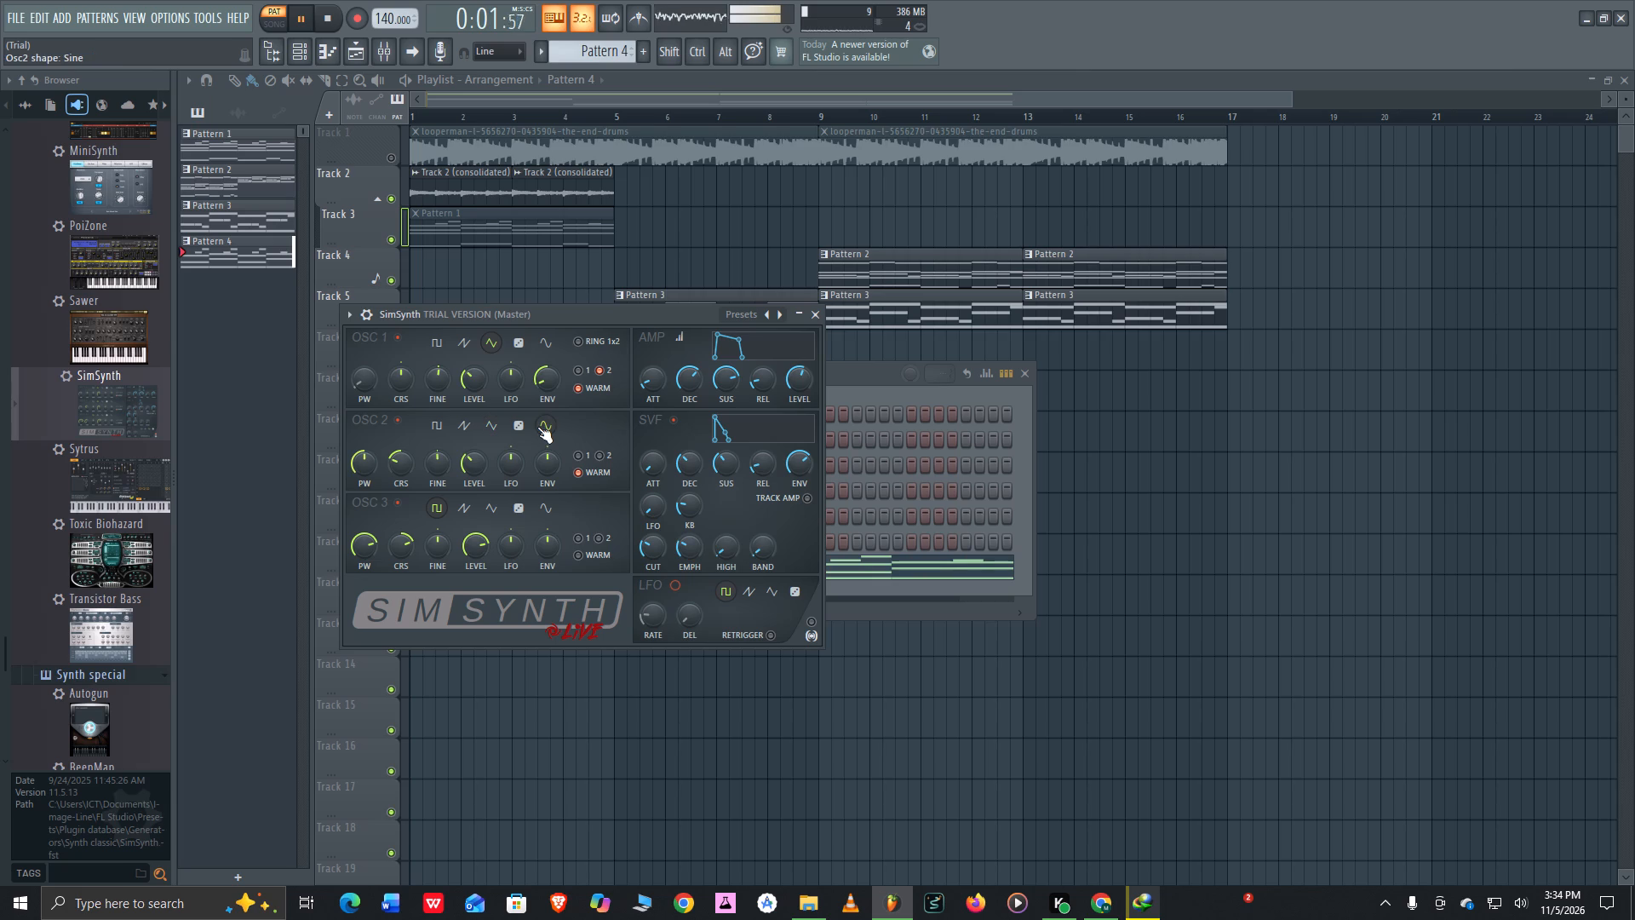
click(542, 343)
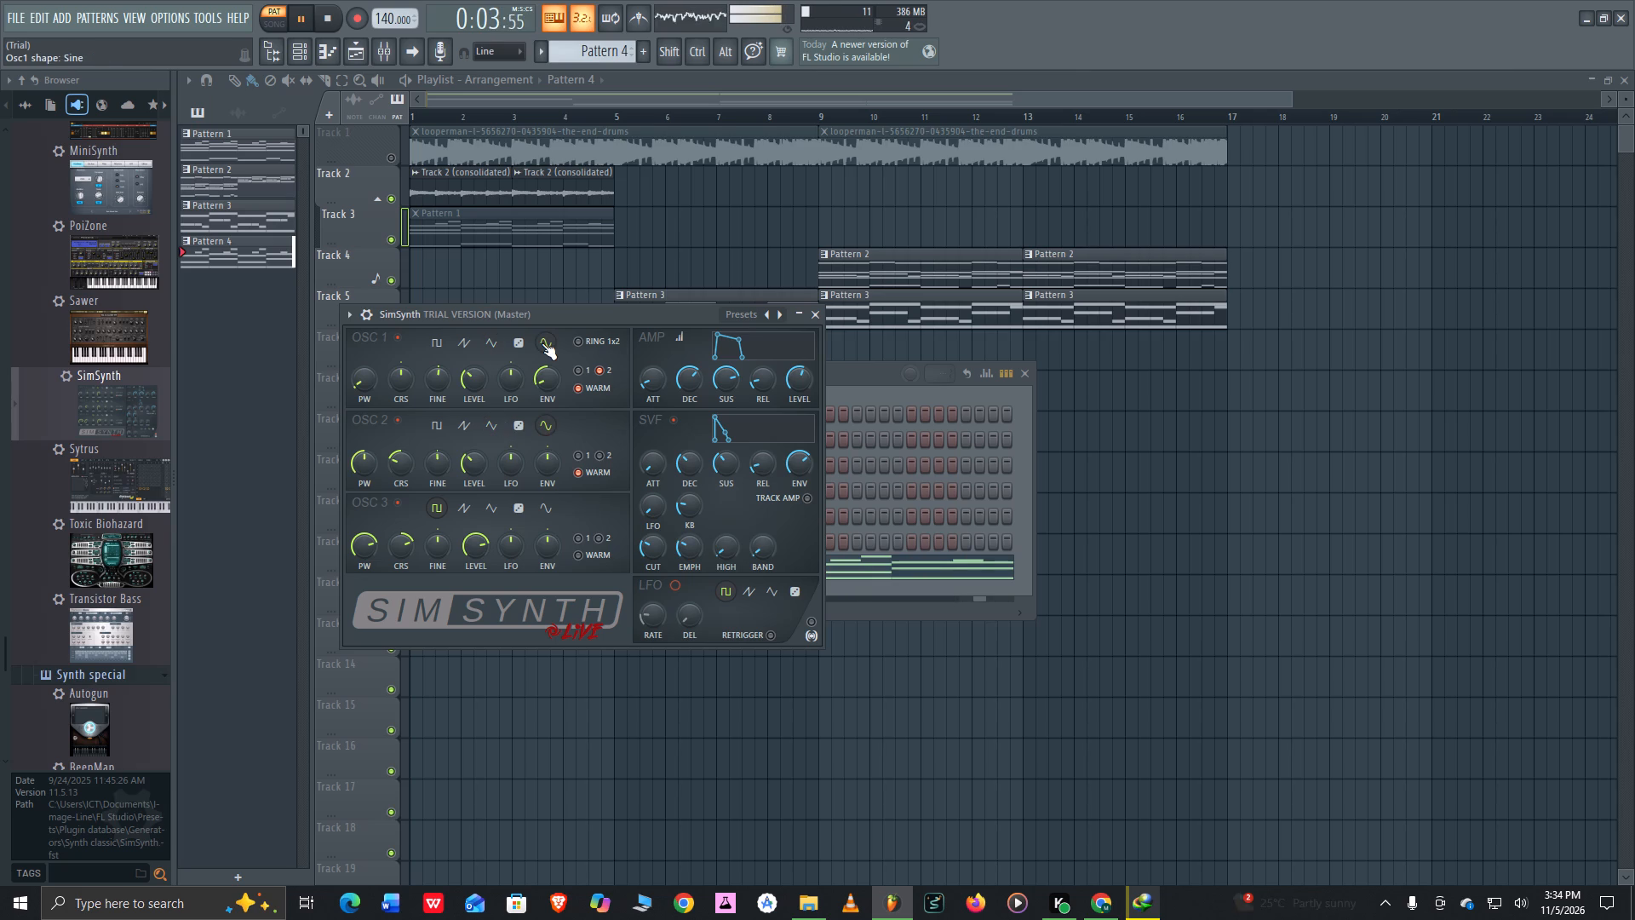
click(579, 341)
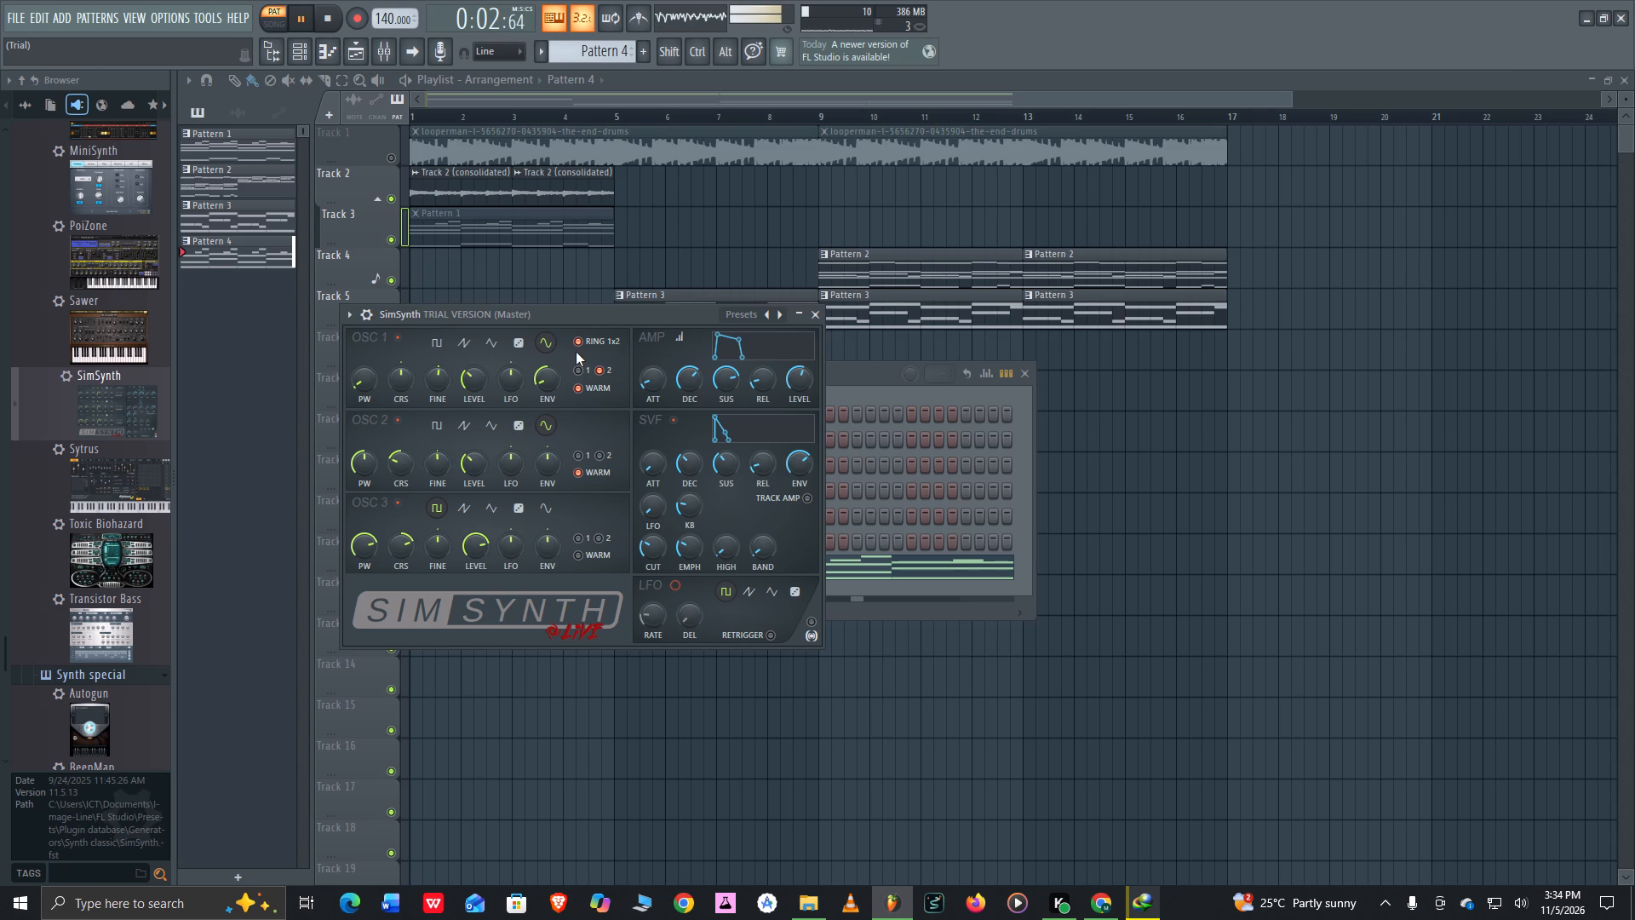
Unmute the drum loop on Track 1 of the playlist.
click(387, 157)
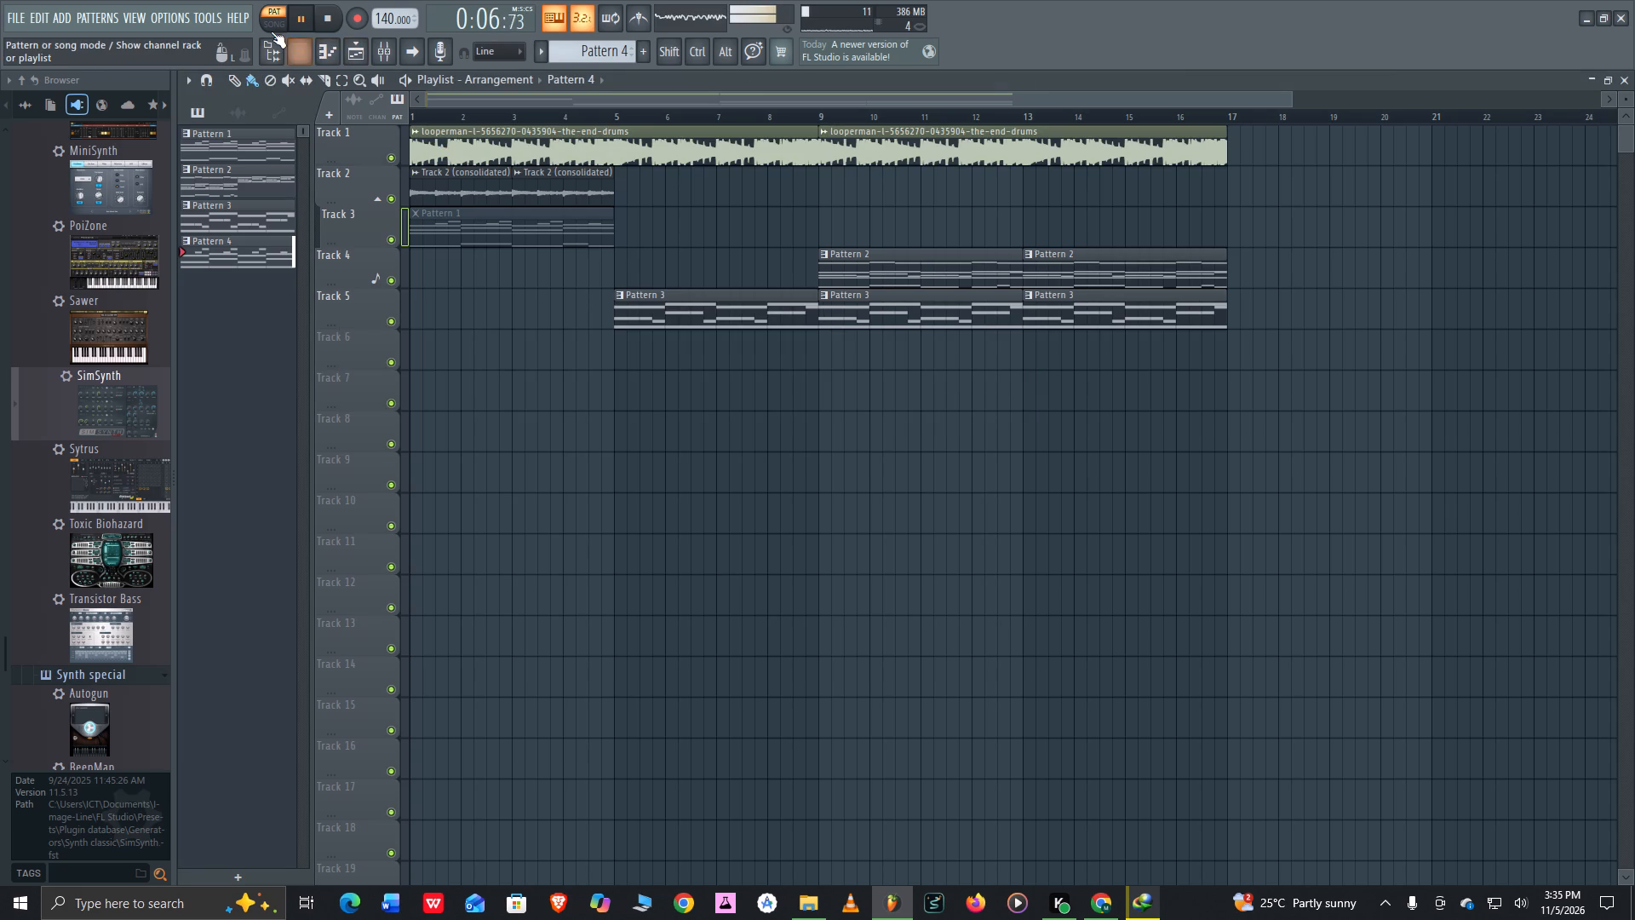
Switch playback from pattern mode to song mode so the full arrangement plays.
click(273, 26)
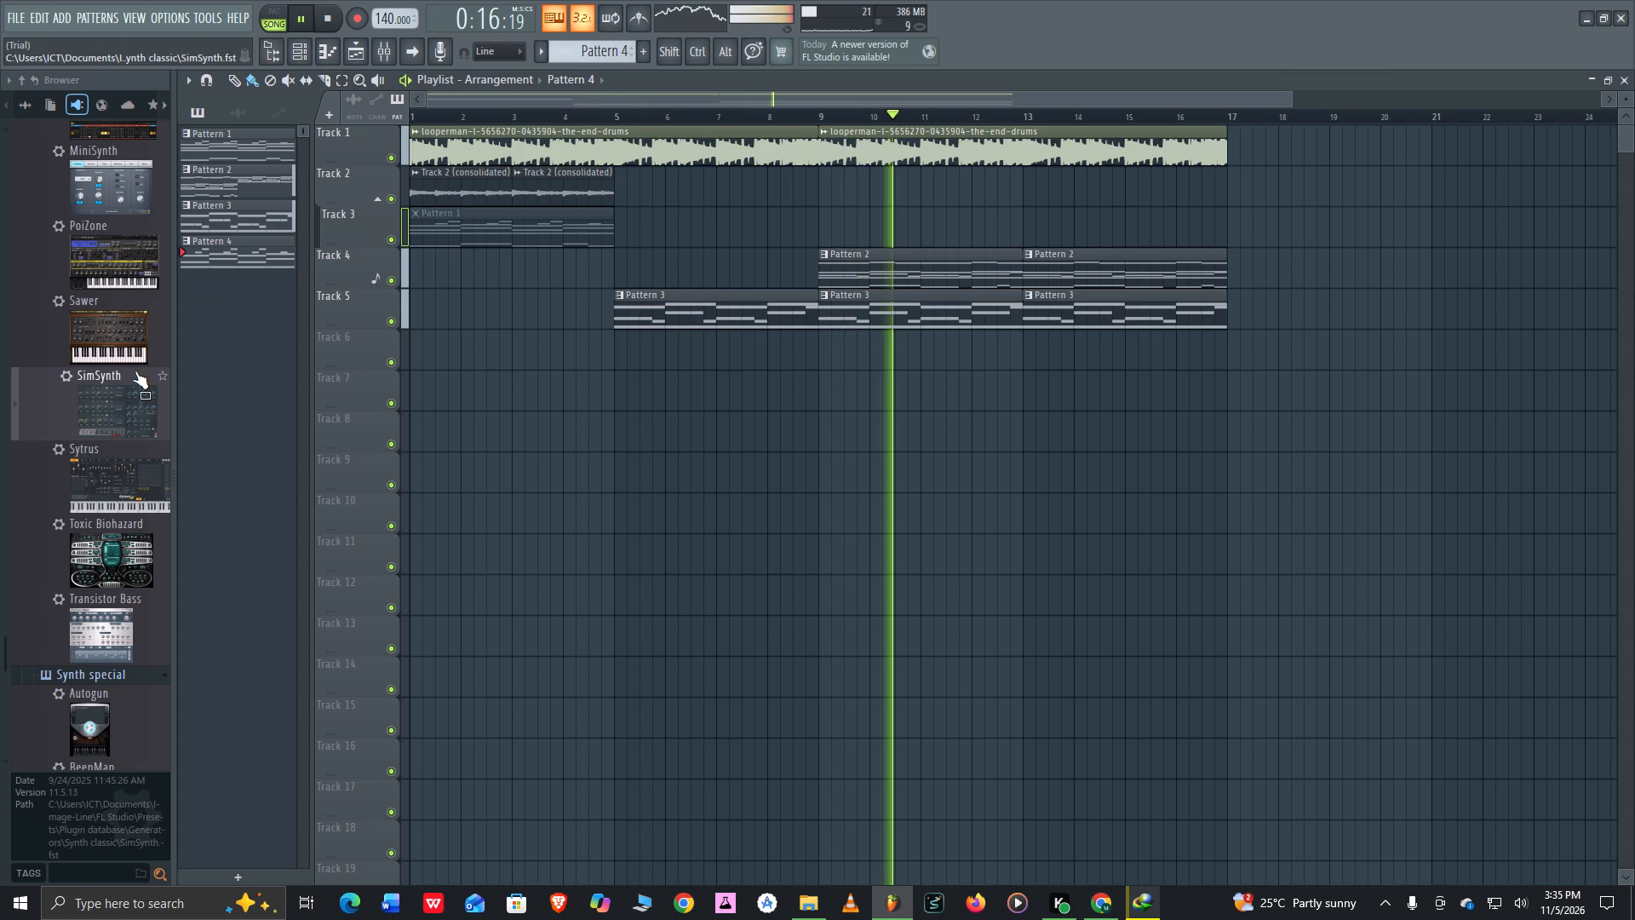
Replace the SimSynth channel's instrument with Harmor from the Synth special plugins, acknowledging the trial notice.
scroll(135, 367, down, 4)
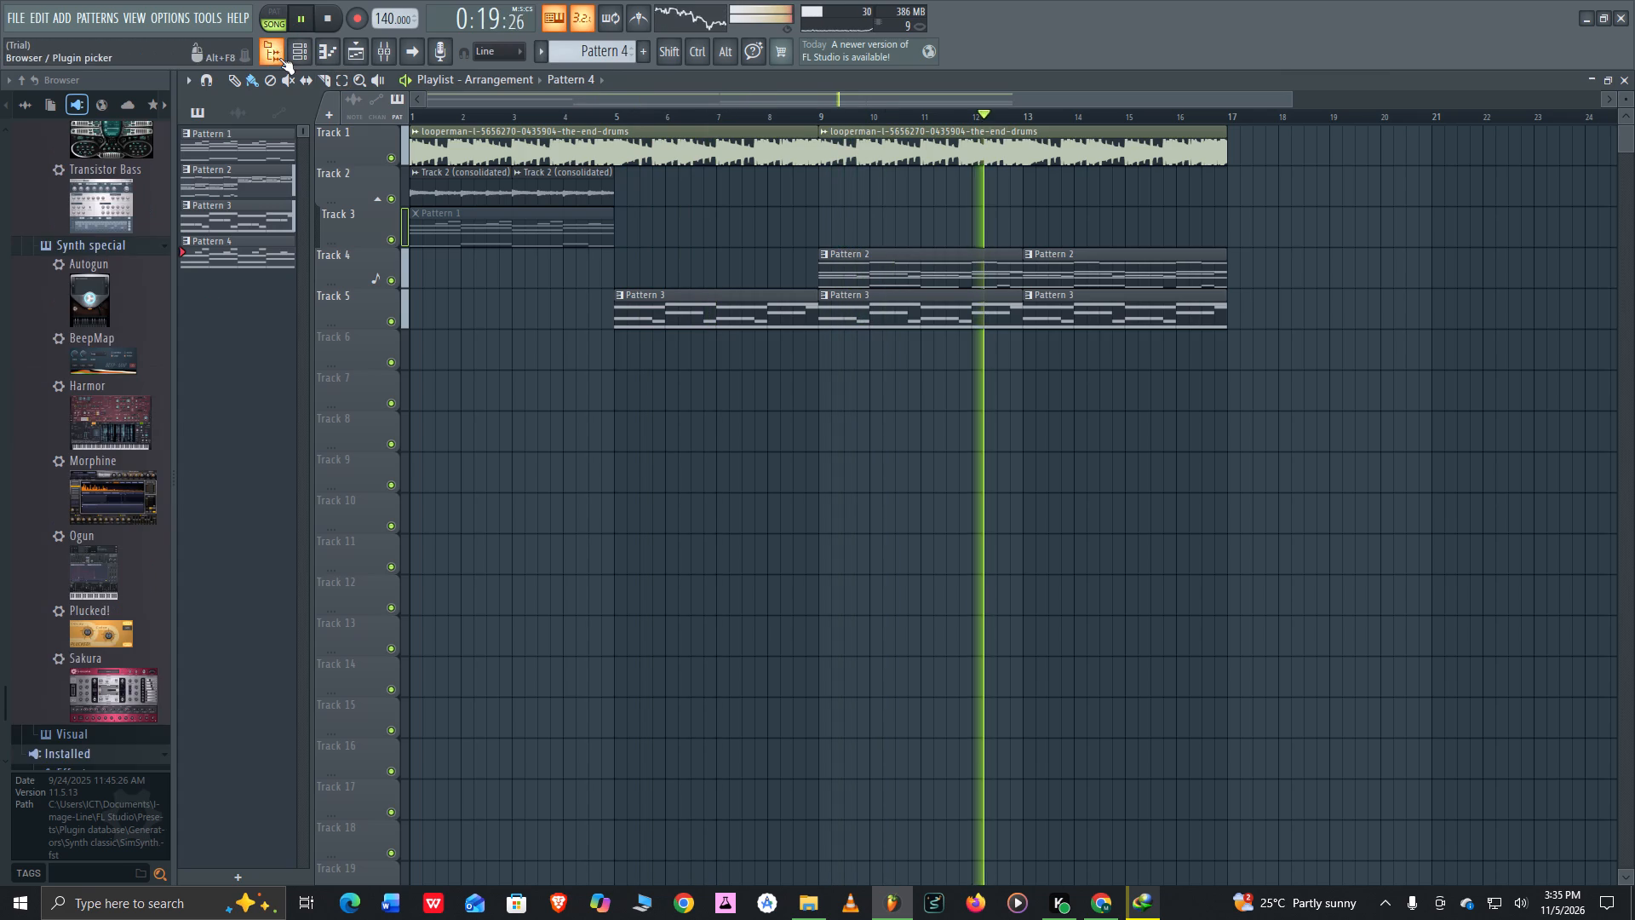
click(308, 60)
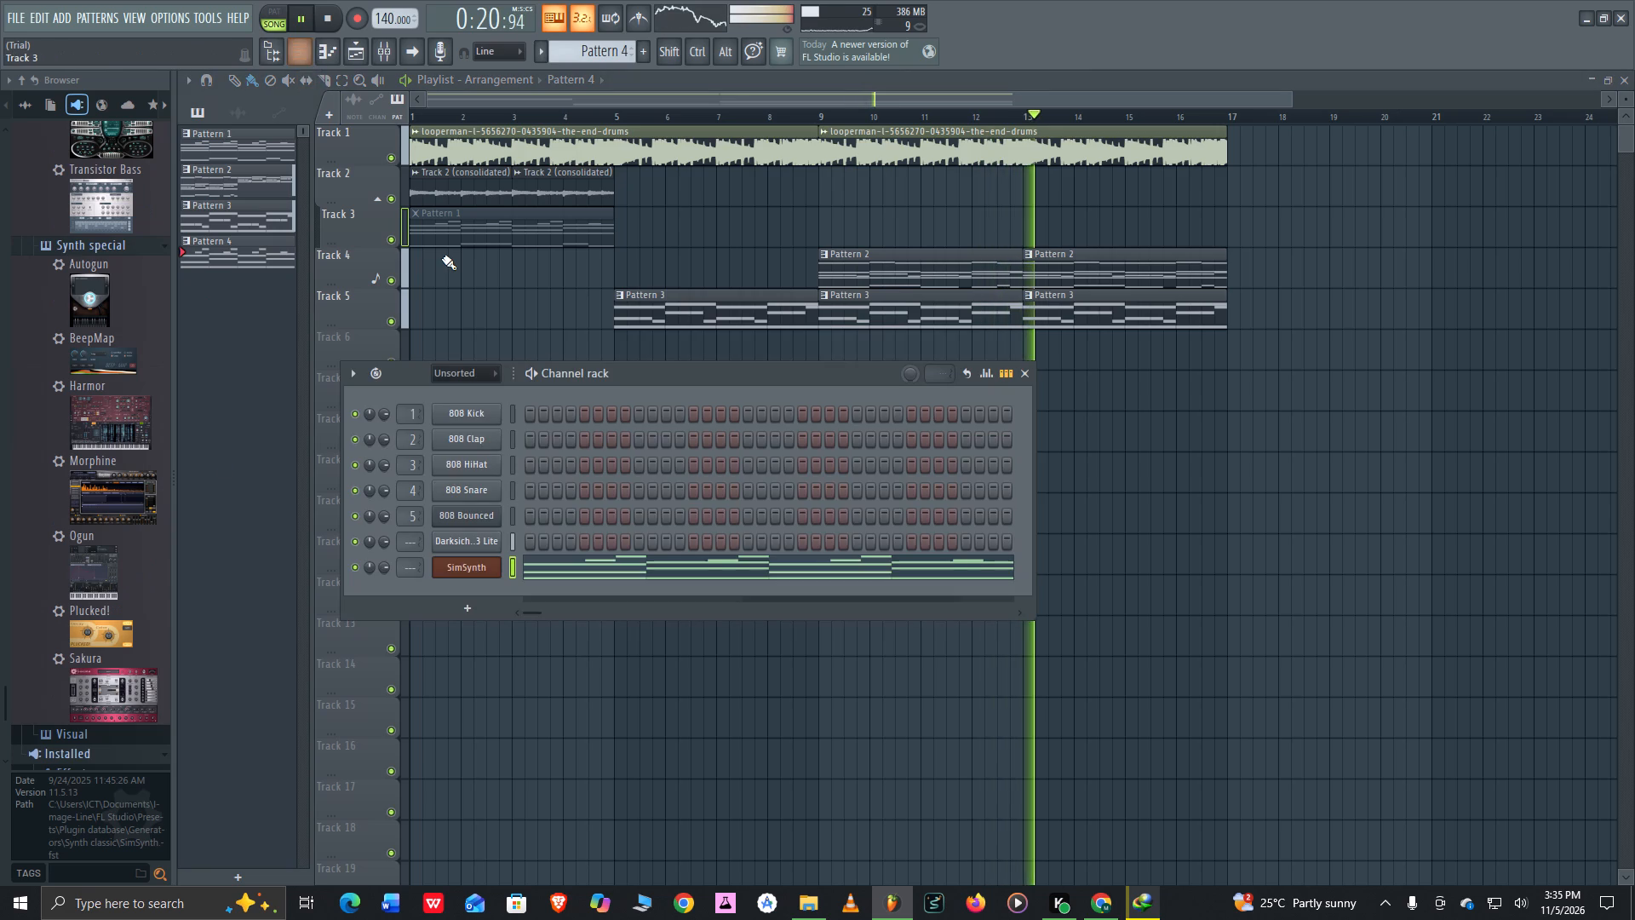
scroll(122, 438, up, 1)
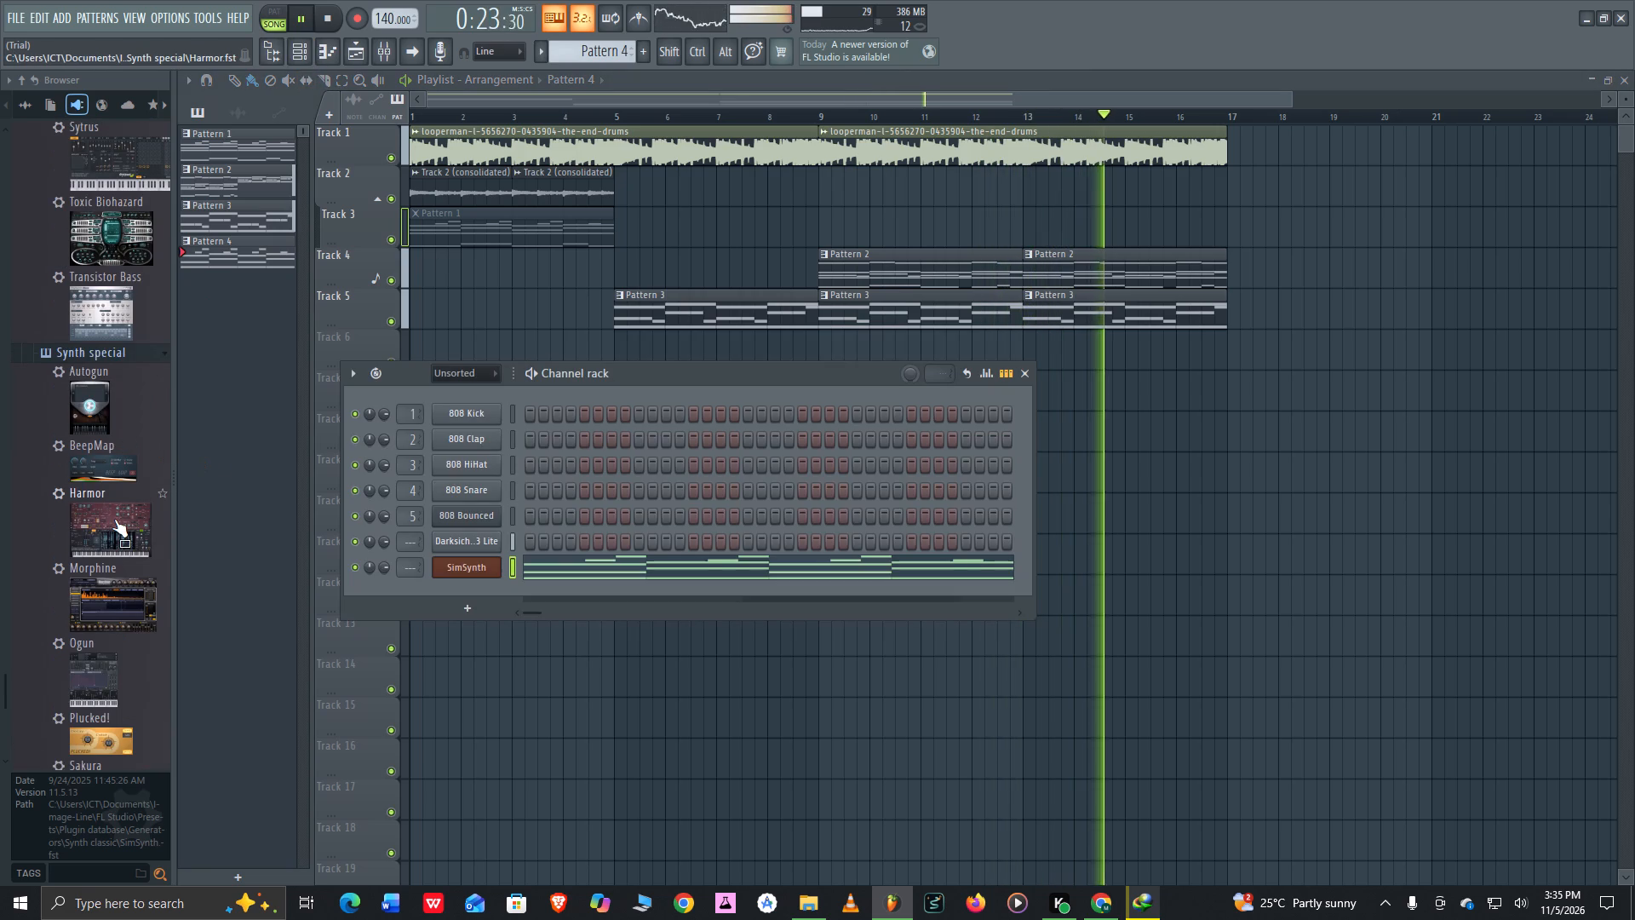
click(114, 519)
drag(98, 517, 230, 538)
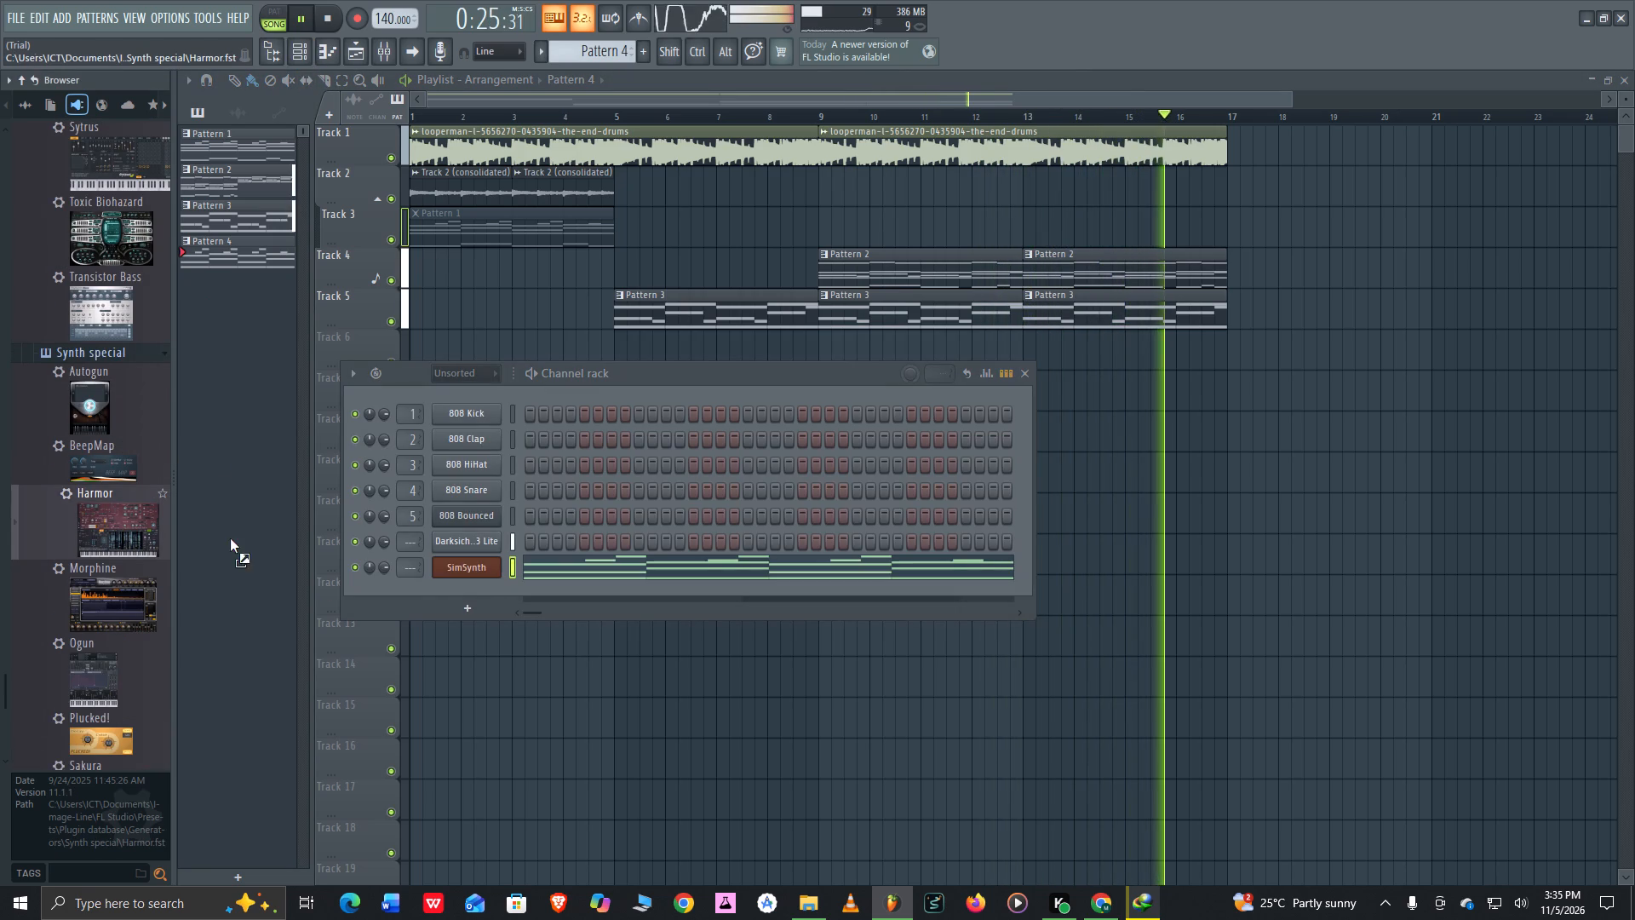
drag(230, 538, 448, 570)
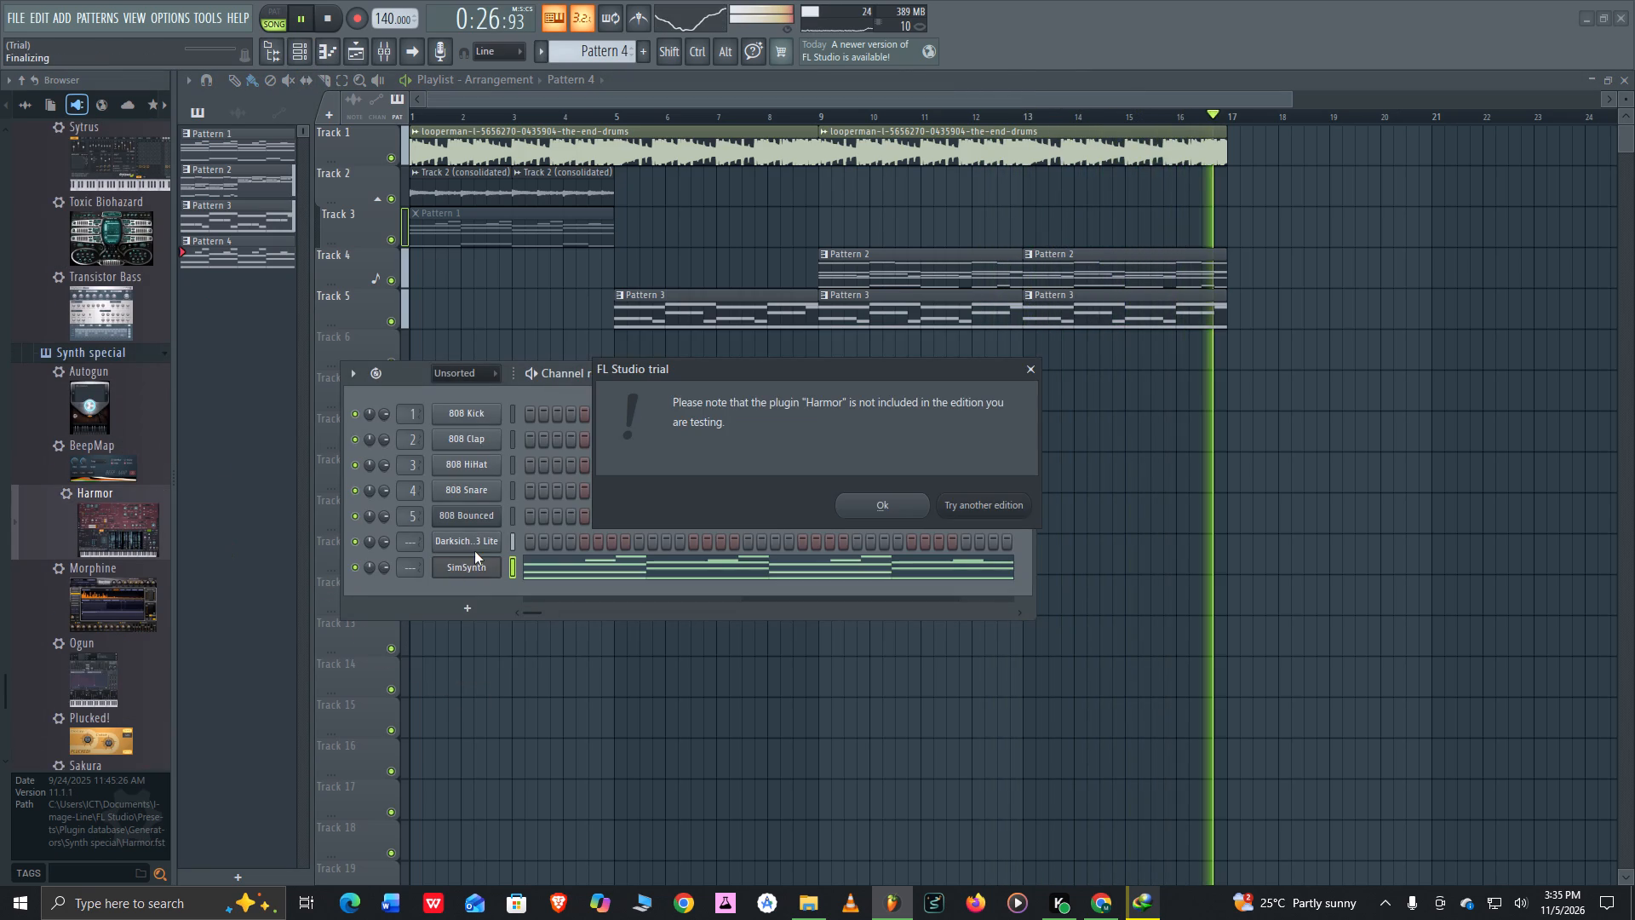
click(878, 514)
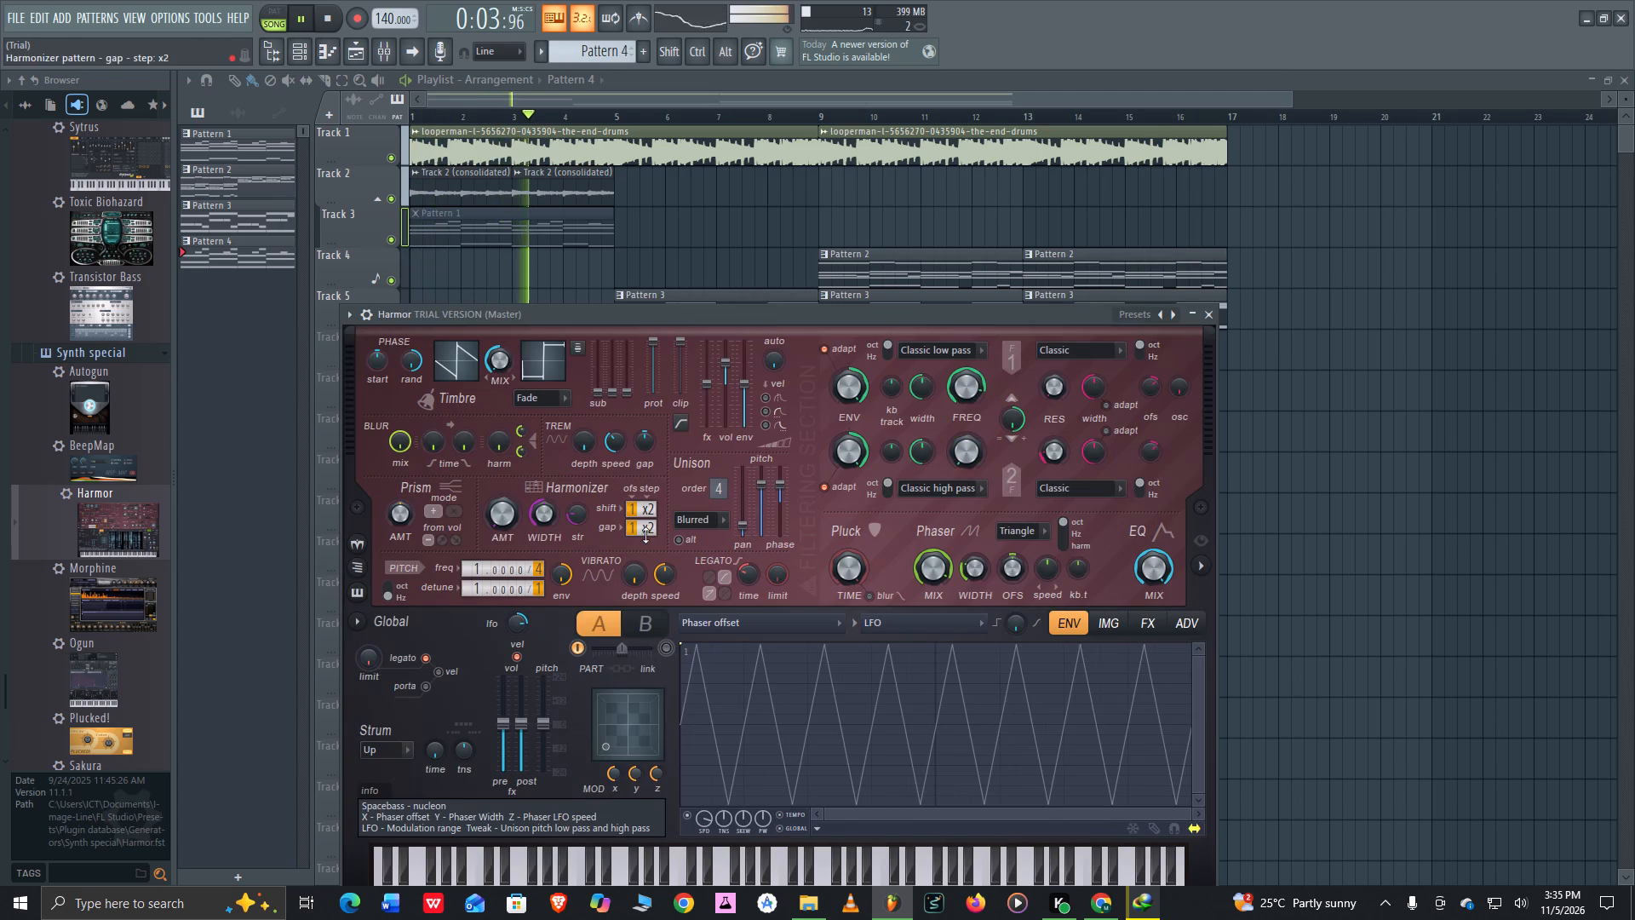
Audition a few notes on Harmor's keyboard while the song plays.
click(724, 868)
triple_click(735, 869)
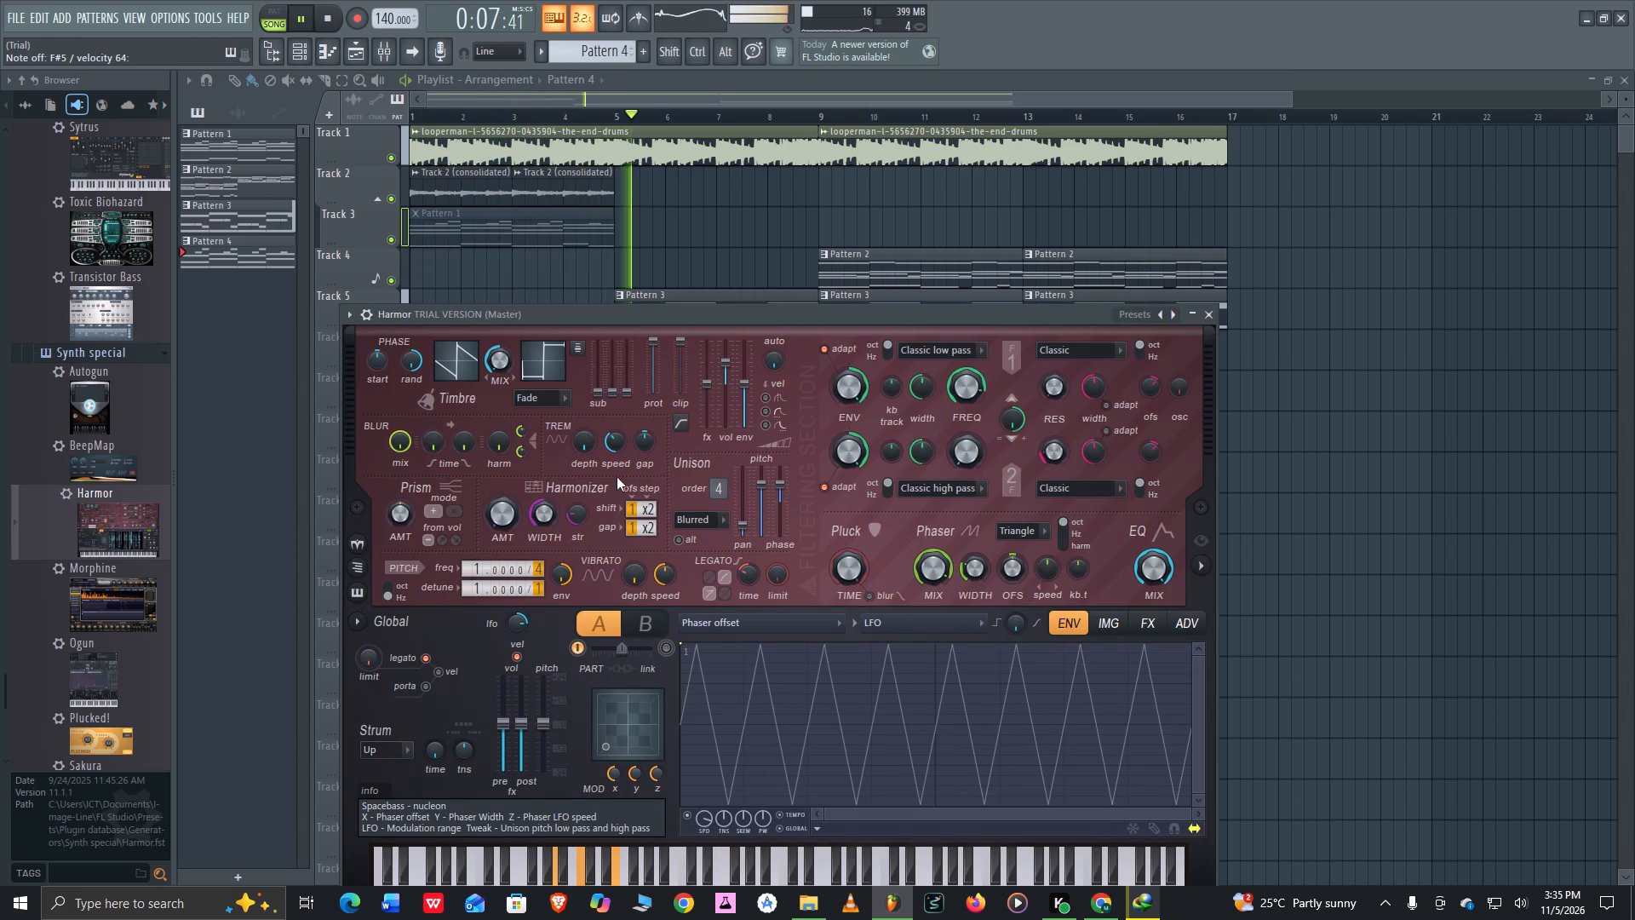
Adjust Harmor's timbre mix, lower Filter 1 envelope amount to about -23%, and set the frequency domain envelope volume to about -8.4 dB.
drag(502, 366, 471, 202)
drag(852, 377, 969, 672)
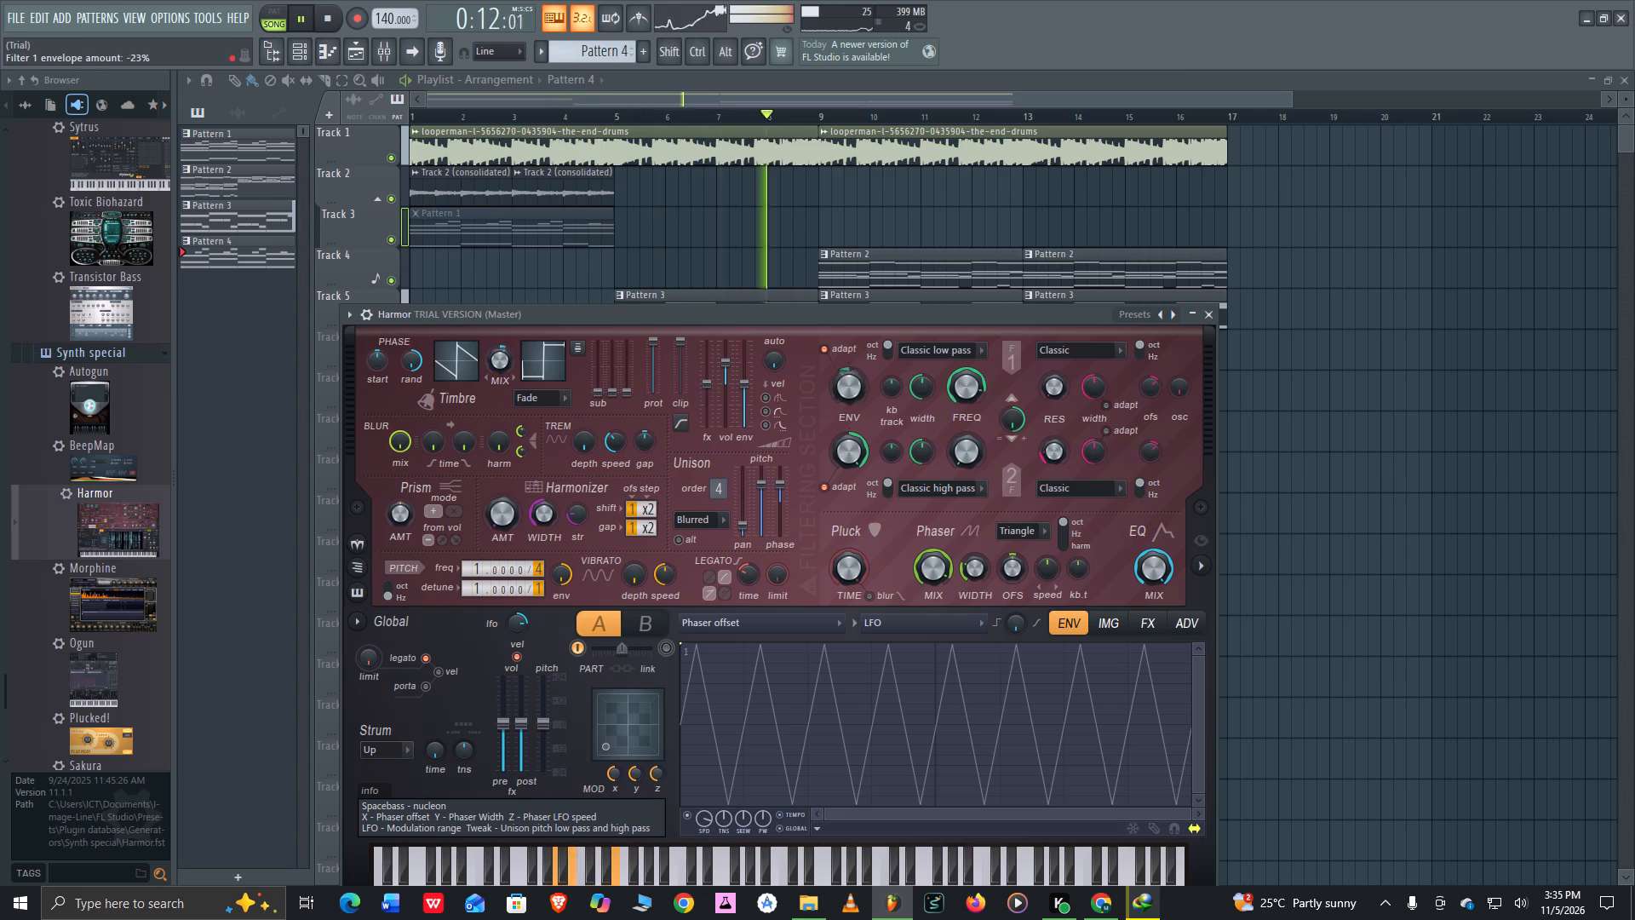
drag(969, 672, 1041, 826)
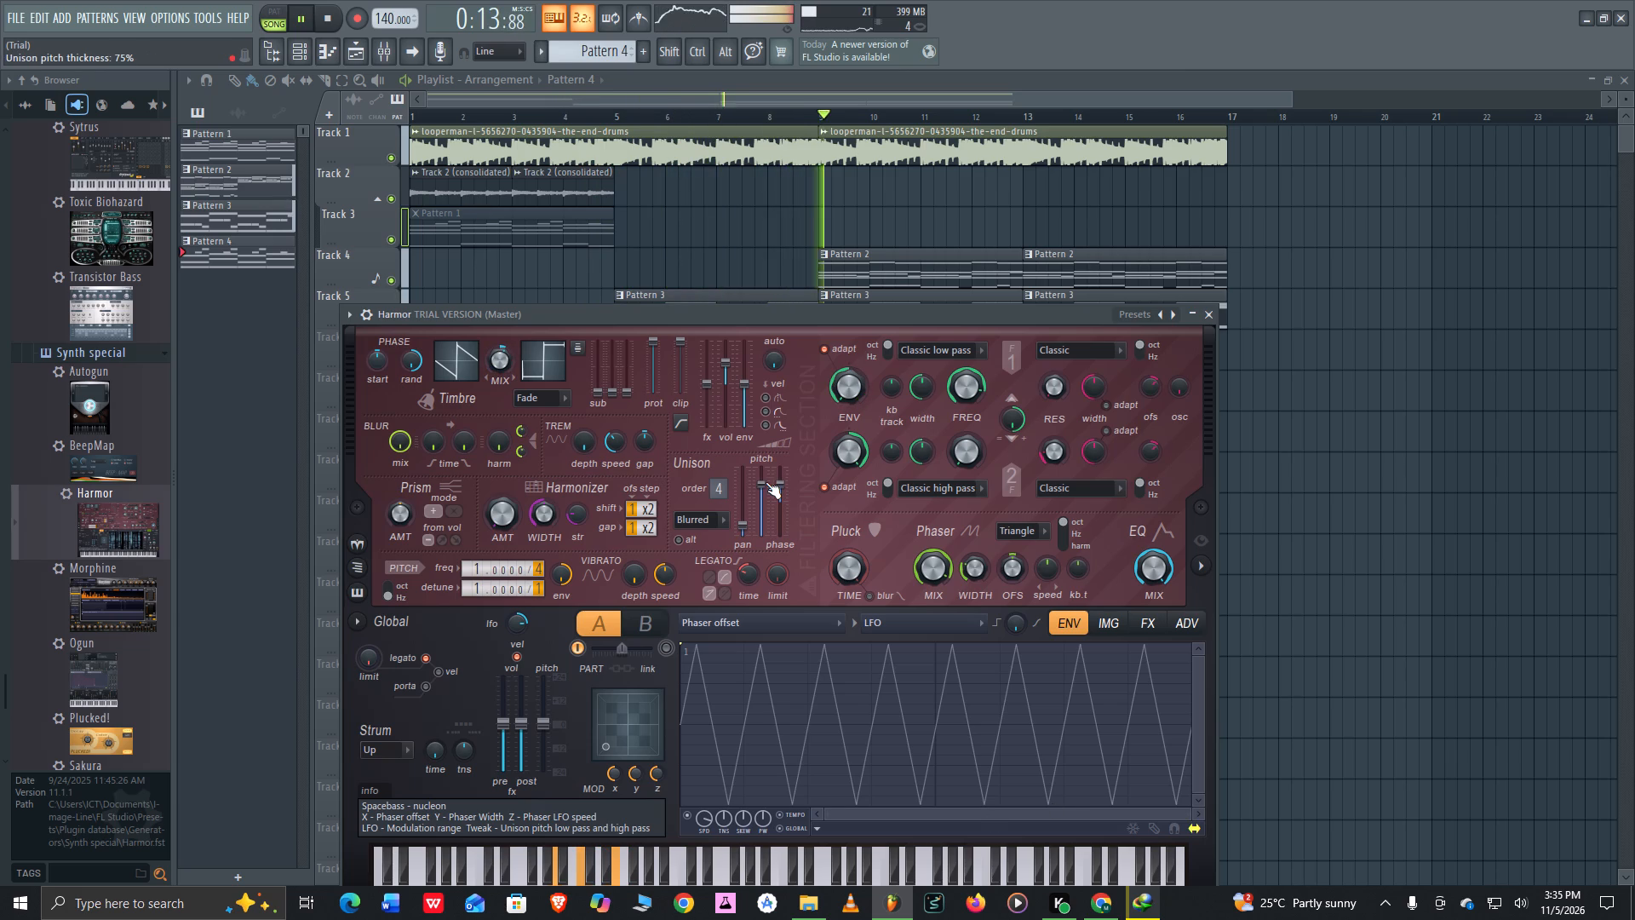
drag(745, 380, 769, 477)
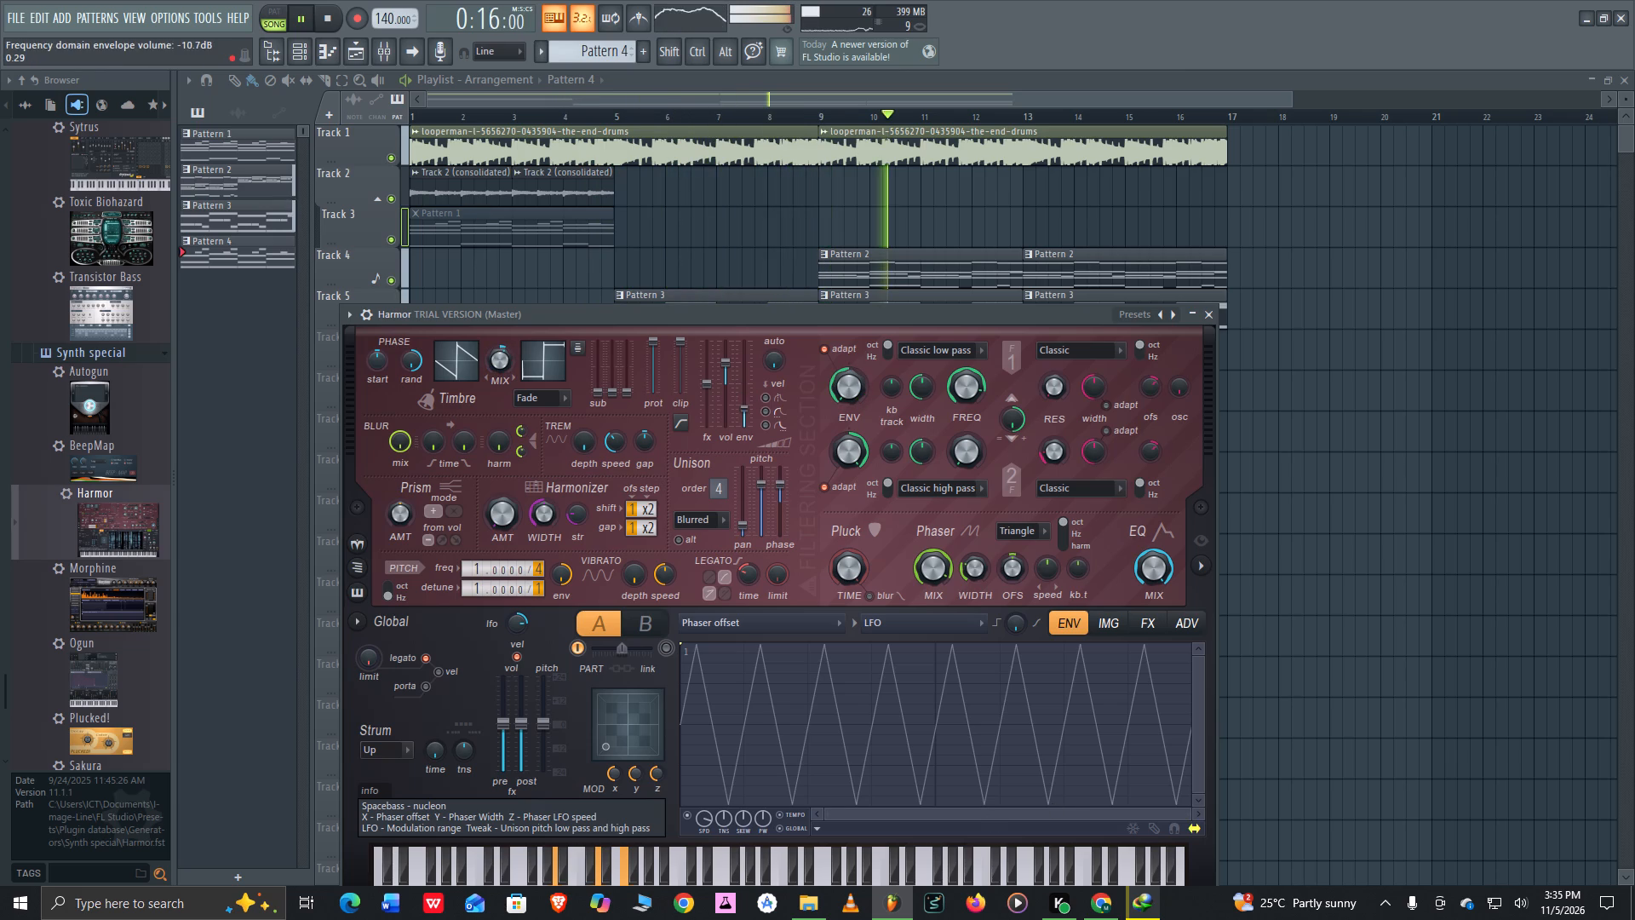
drag(769, 477, 811, 466)
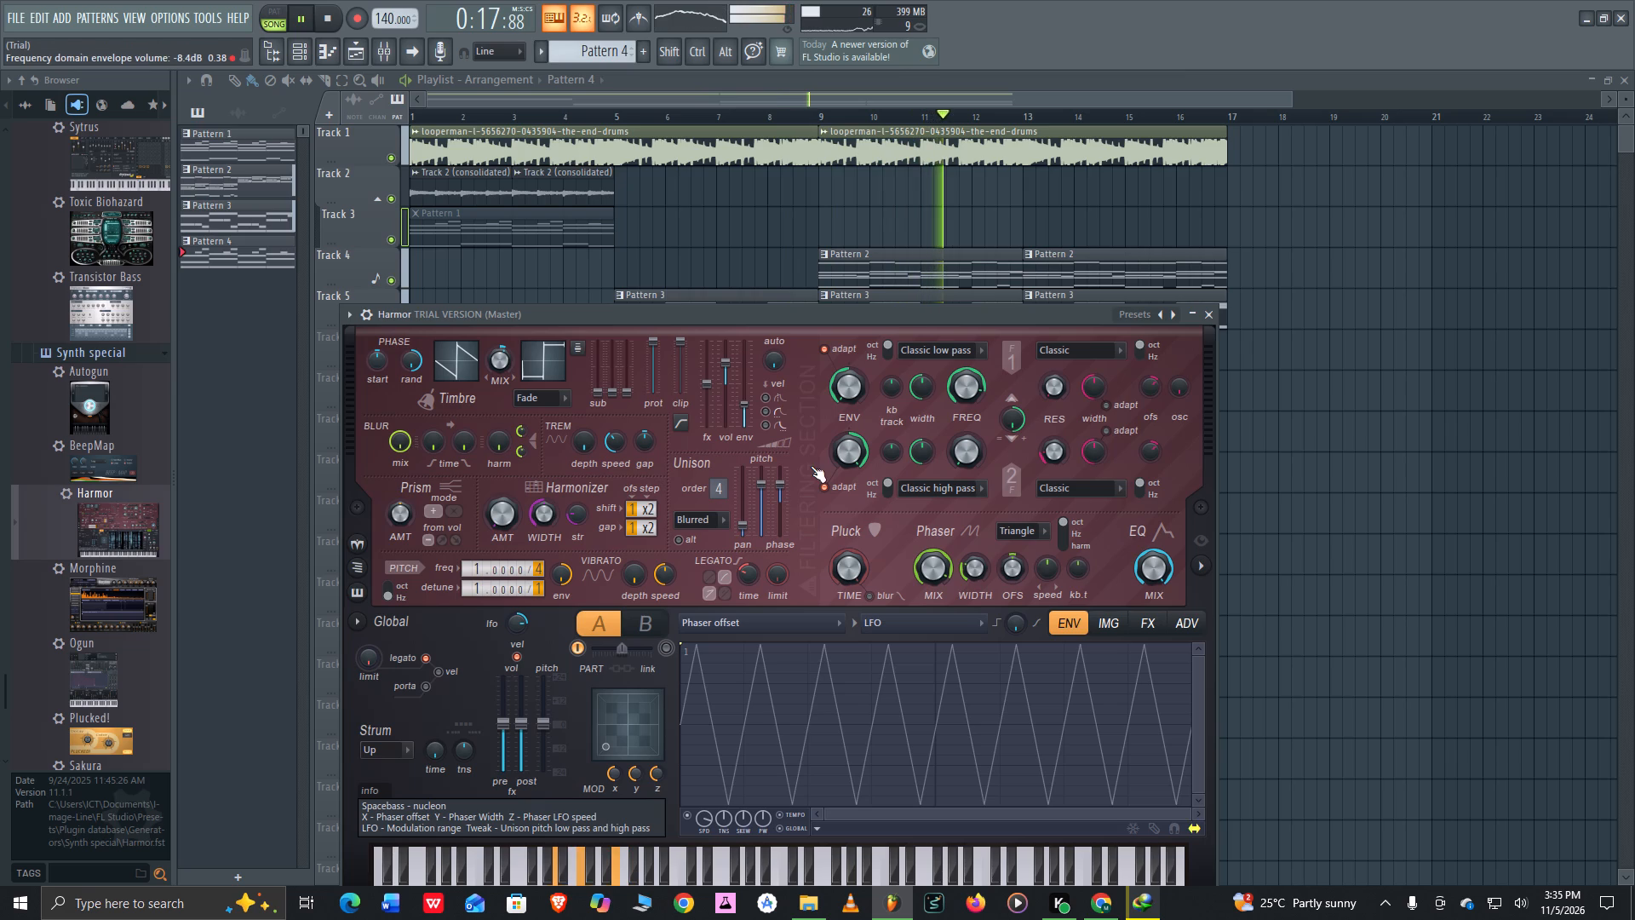
Try reshaping the Phaser offset LFO curve and set the articulator output smoothing to about 180 ms.
click(909, 679)
drag(913, 680, 911, 655)
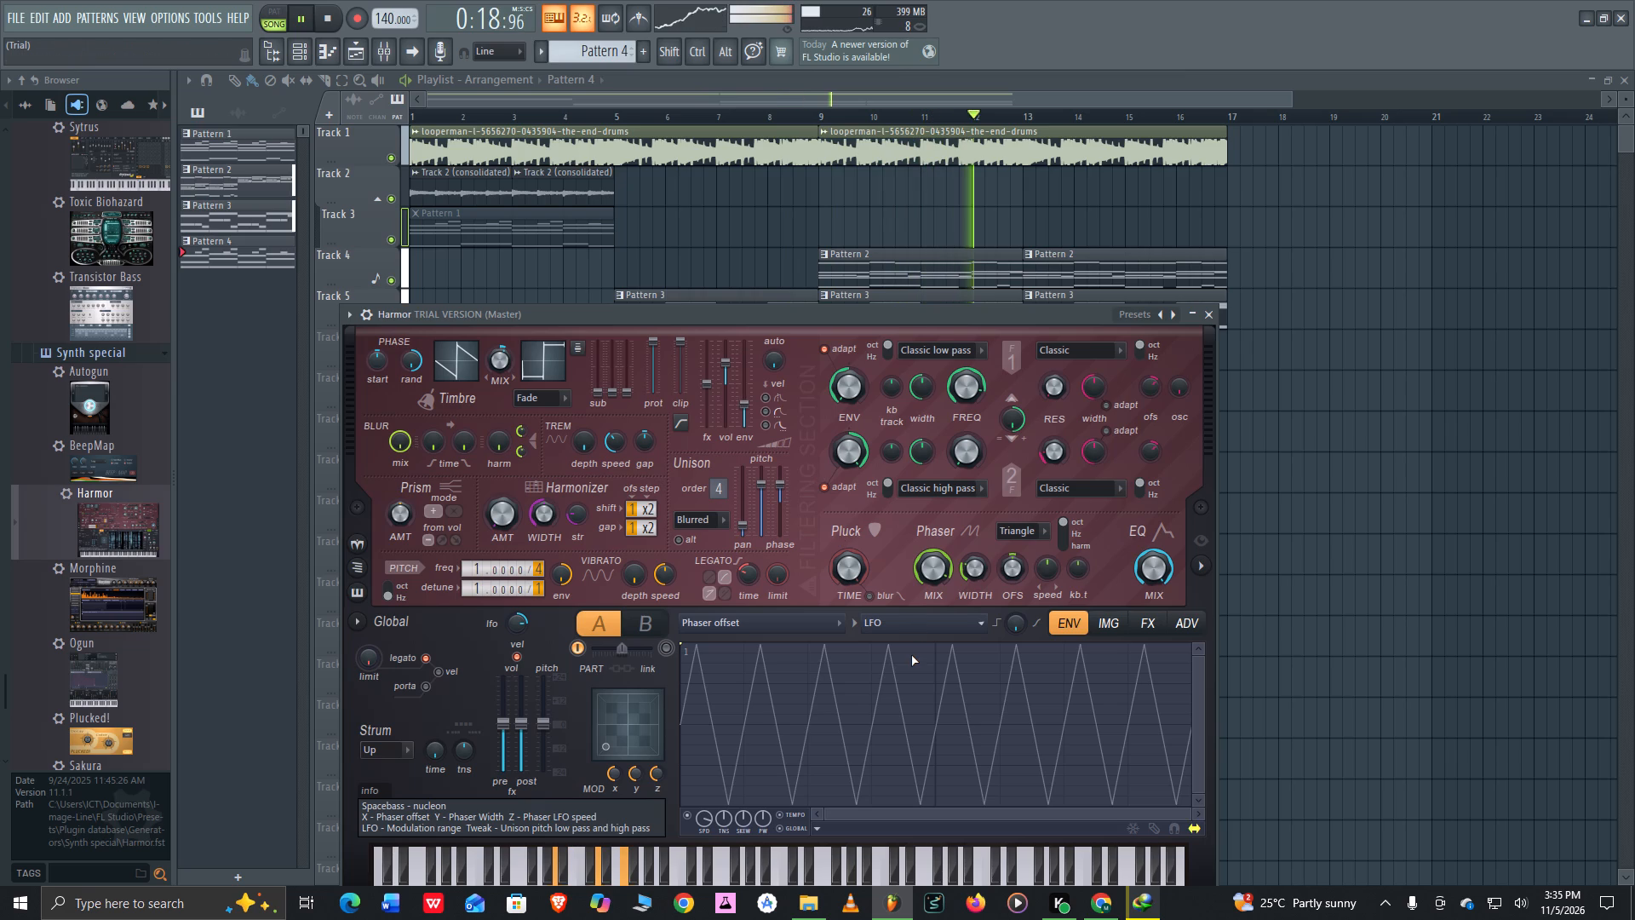
drag(911, 655, 812, 708)
drag(827, 713, 919, 723)
drag(1020, 628, 995, 530)
drag(1023, 620, 1018, 639)
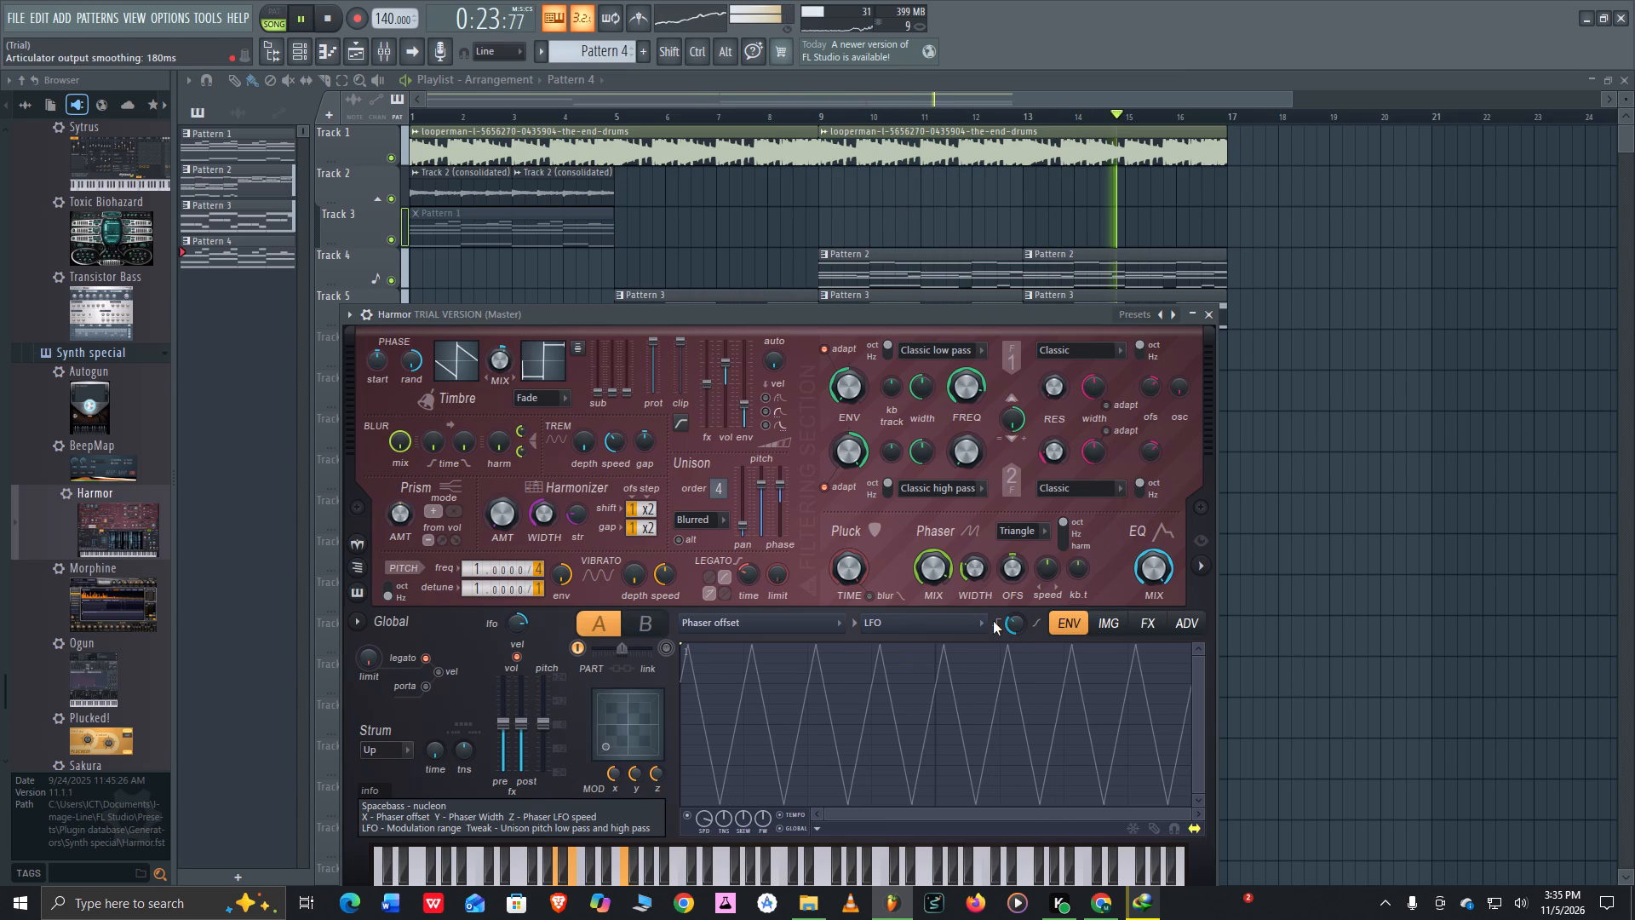
Change the Phaser offset modulation source to Velocity mapping and try raising its curve around the middle point, including the segment tension.
click(974, 621)
click(946, 698)
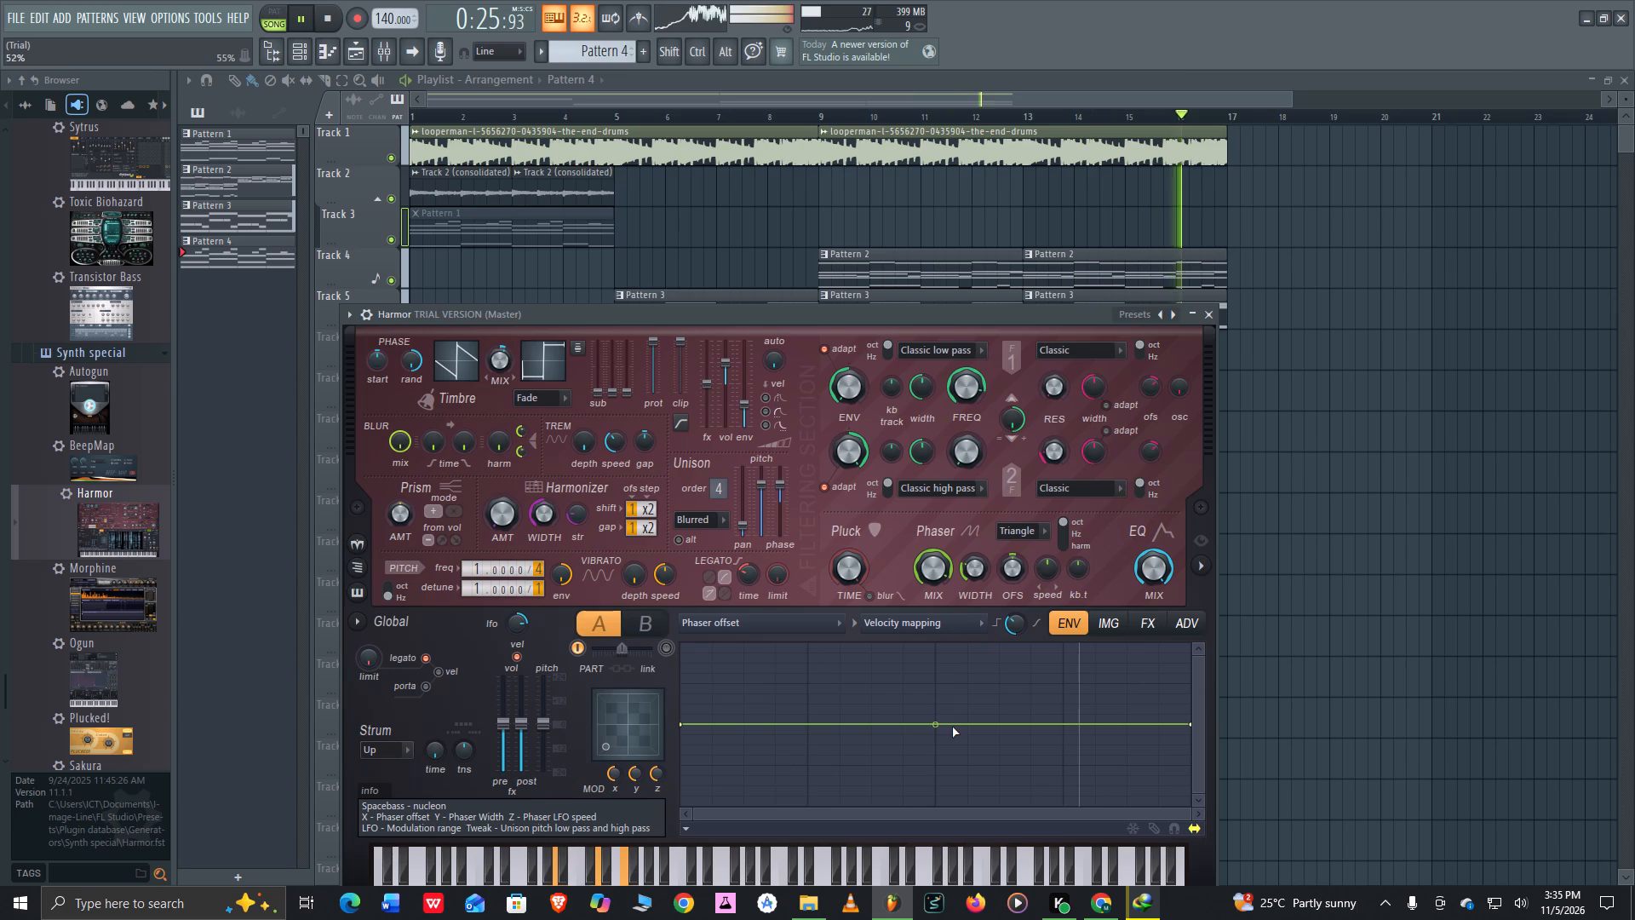
drag(938, 722, 956, 545)
drag(955, 694, 958, 542)
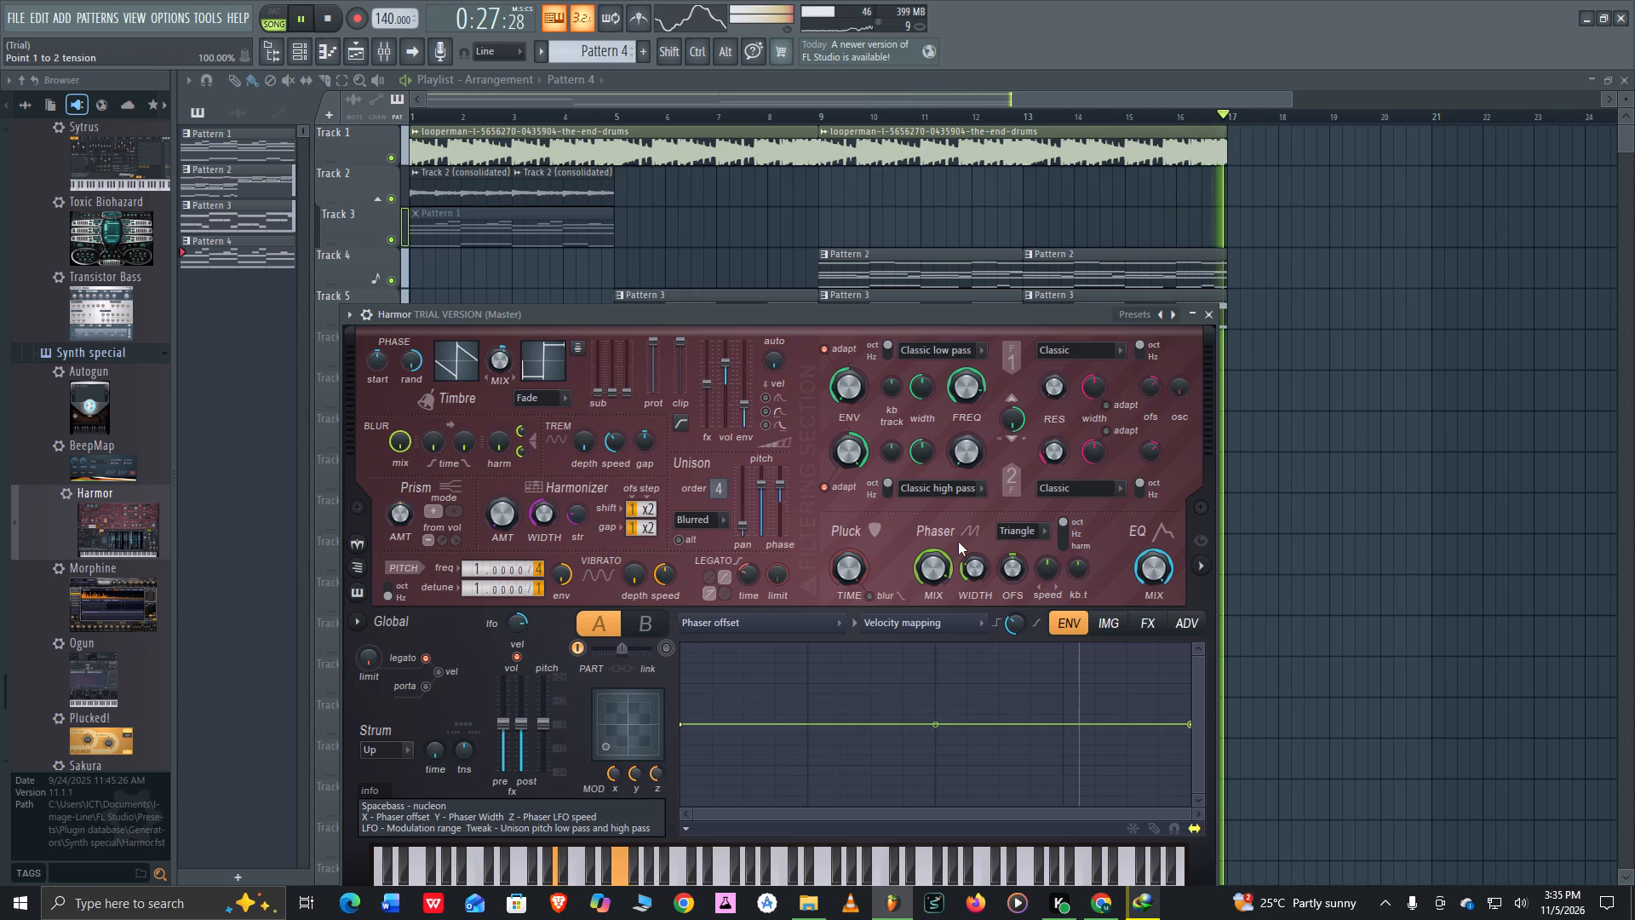
drag(958, 542, 957, 725)
Change the articulation target to Filter 2 resonance amount and try placing a point in its envelope.
click(832, 620)
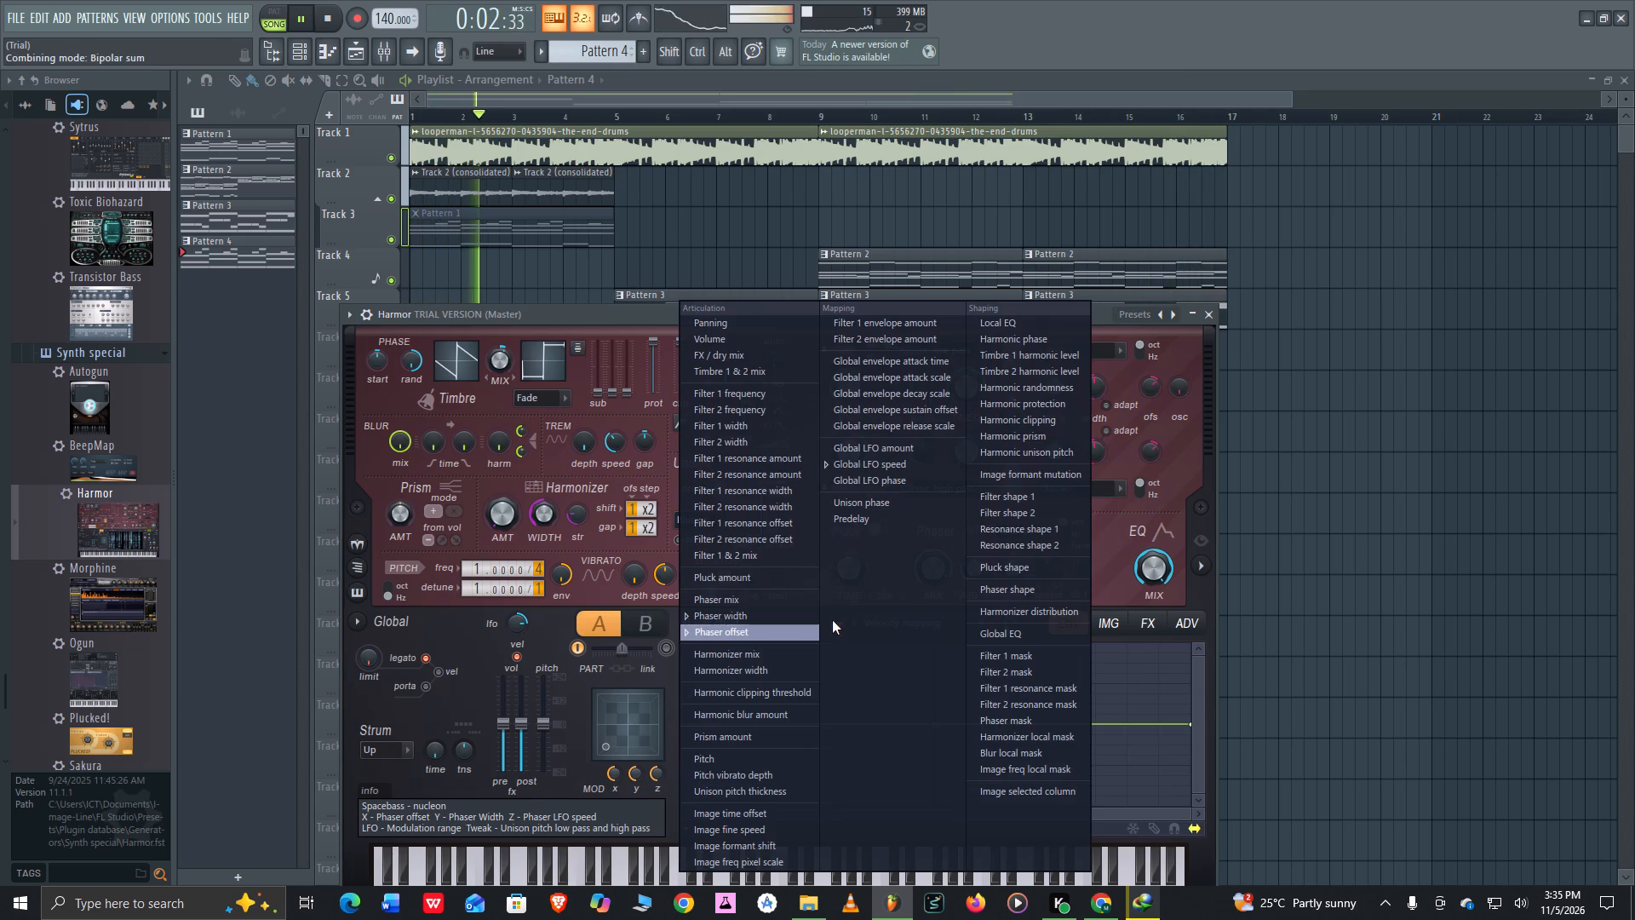
click(787, 474)
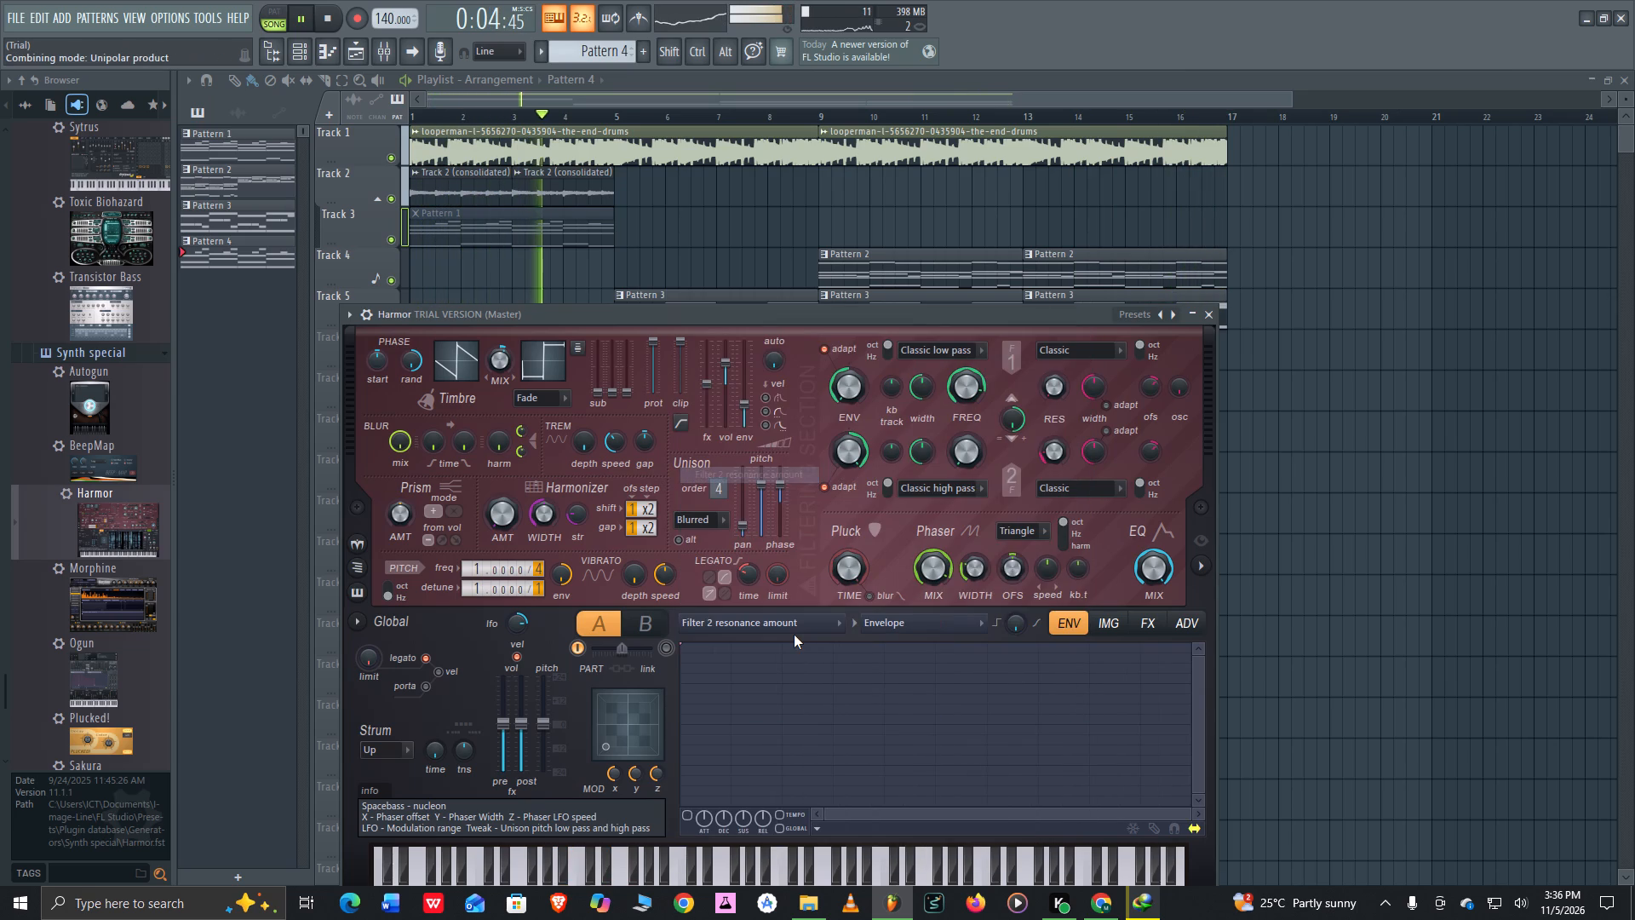
click(810, 722)
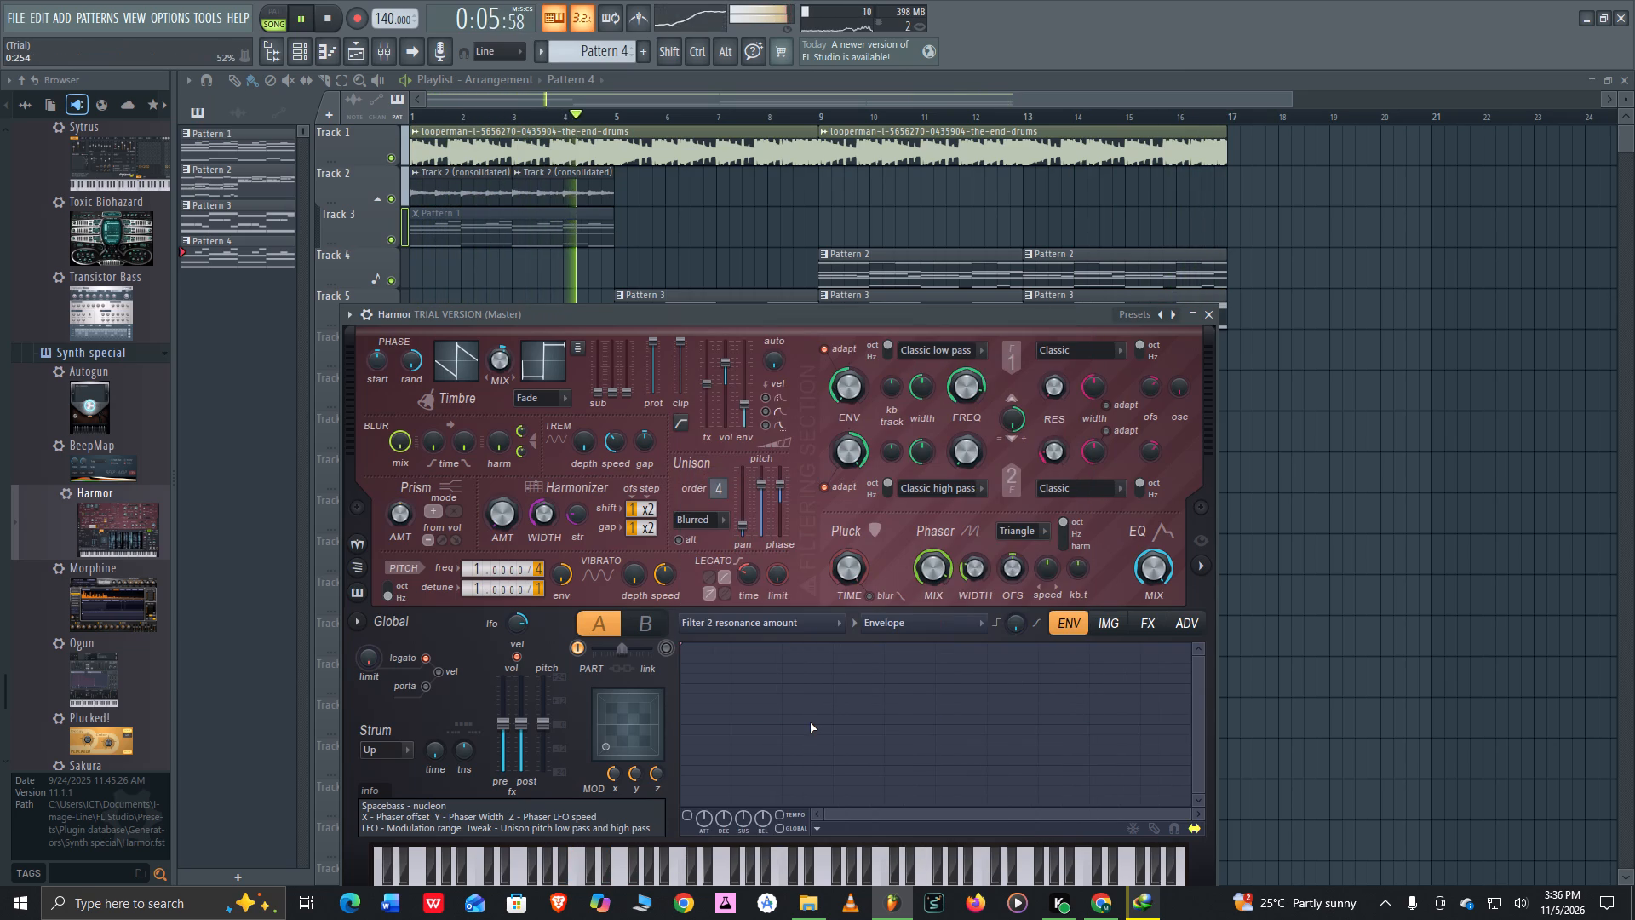
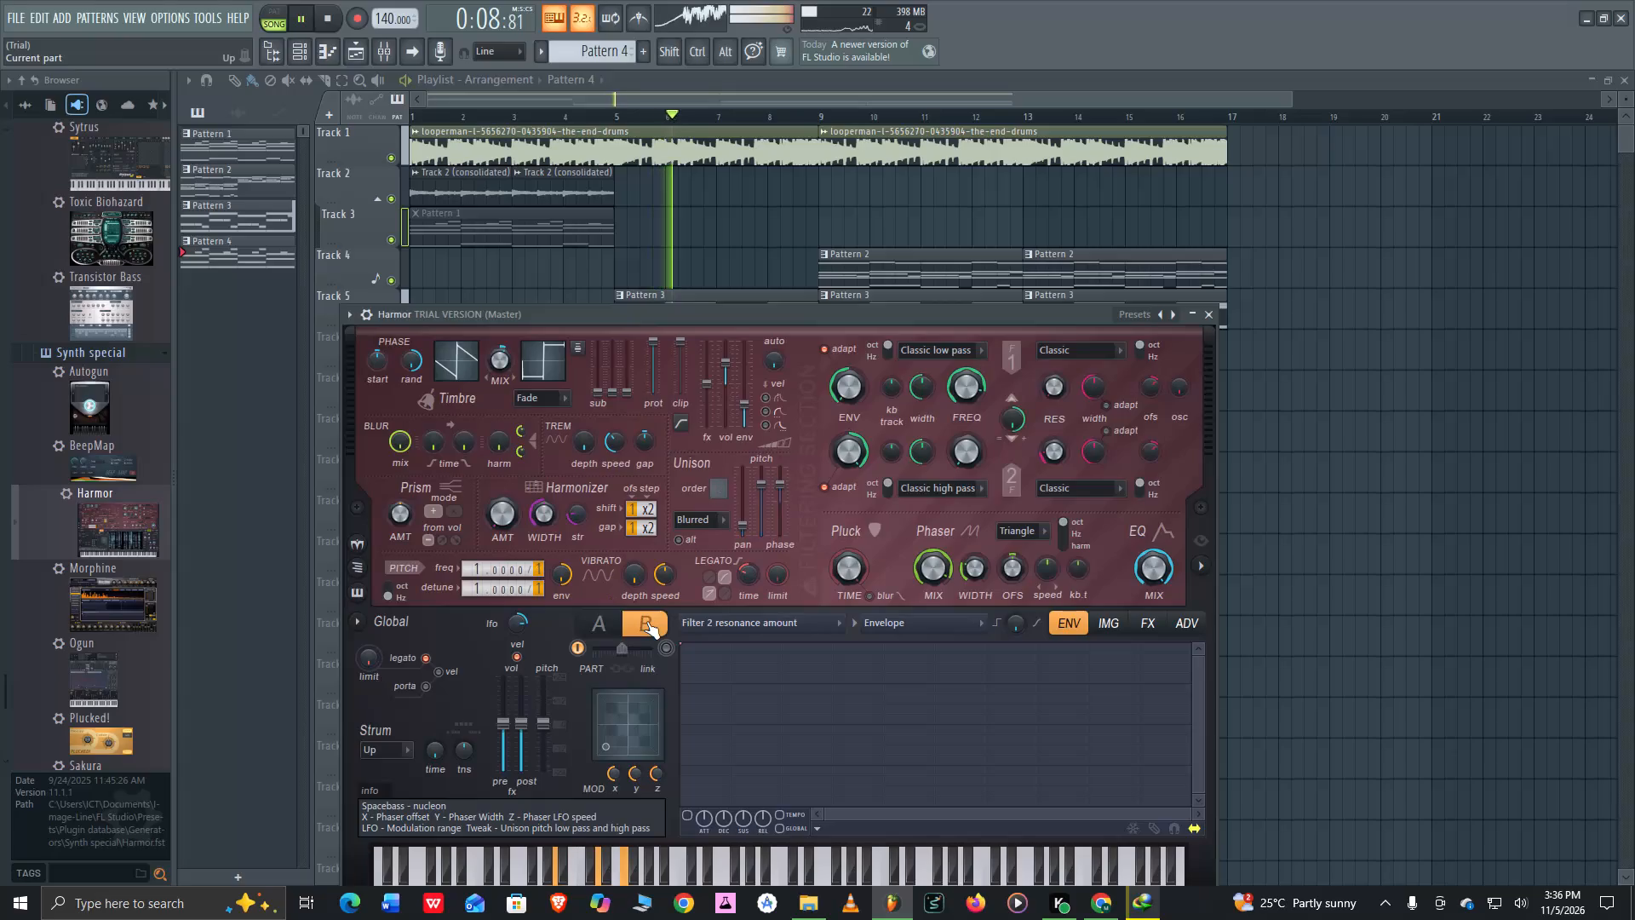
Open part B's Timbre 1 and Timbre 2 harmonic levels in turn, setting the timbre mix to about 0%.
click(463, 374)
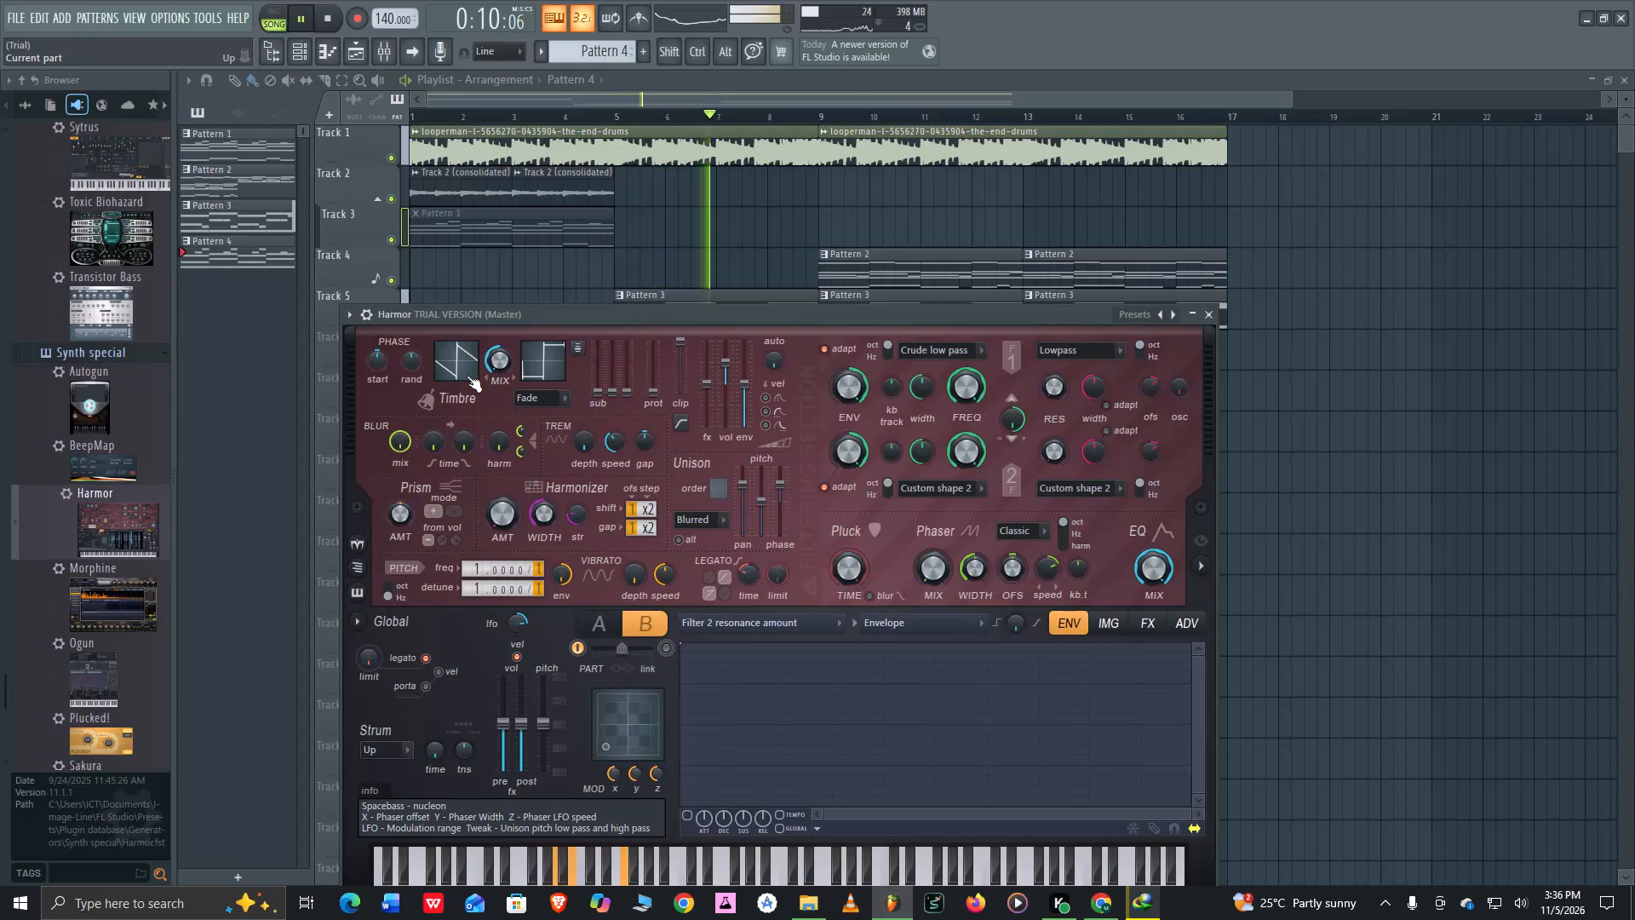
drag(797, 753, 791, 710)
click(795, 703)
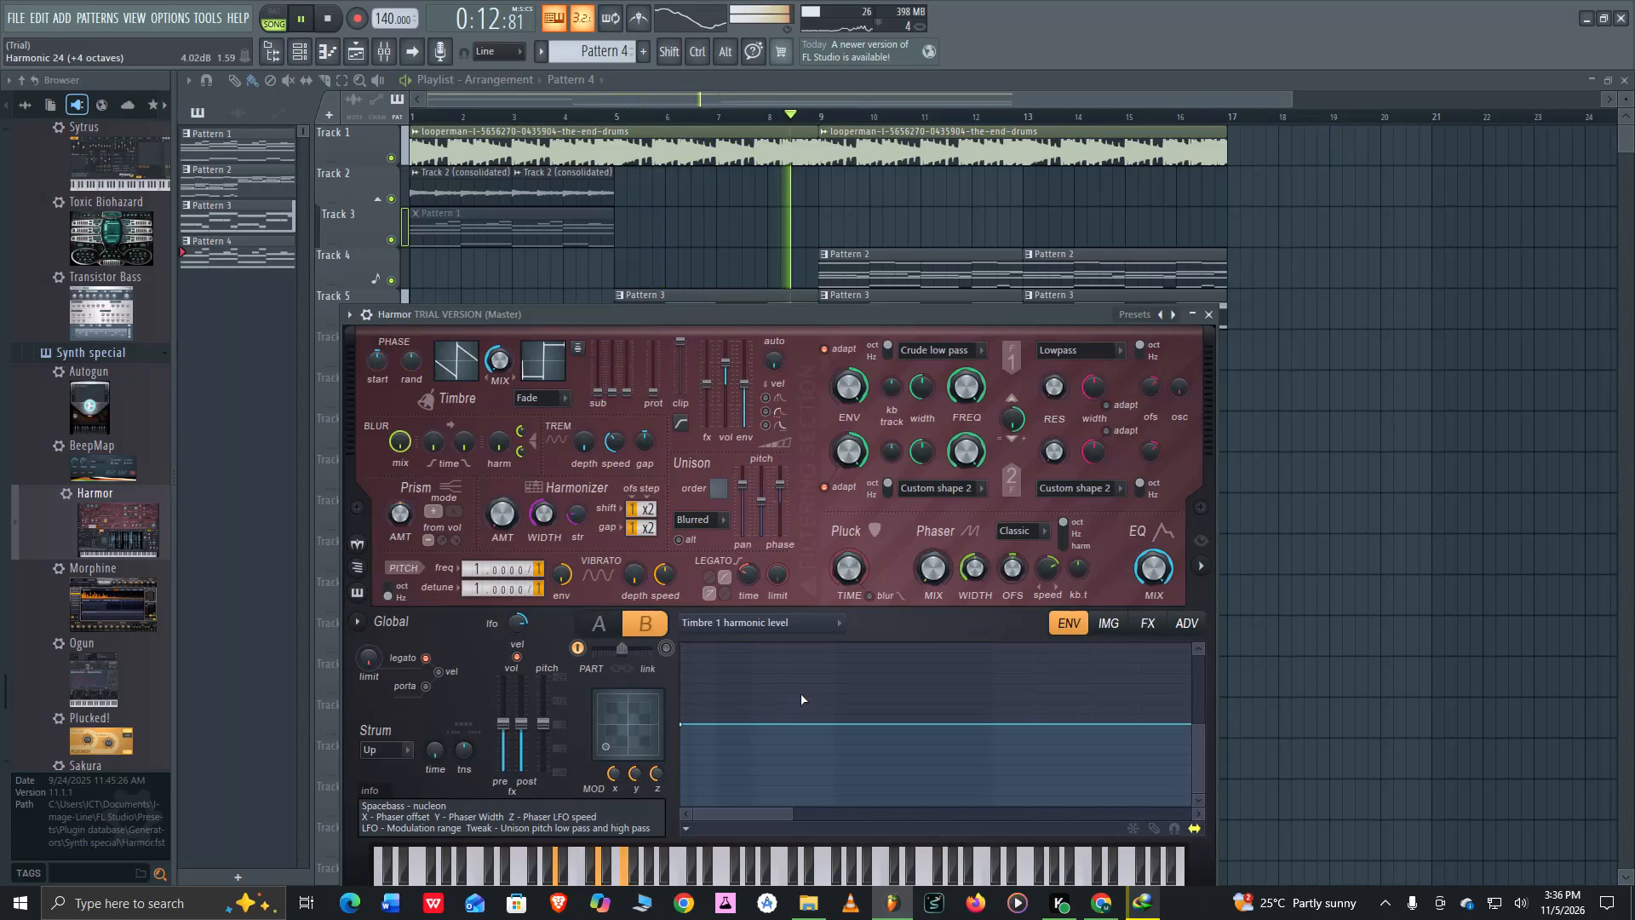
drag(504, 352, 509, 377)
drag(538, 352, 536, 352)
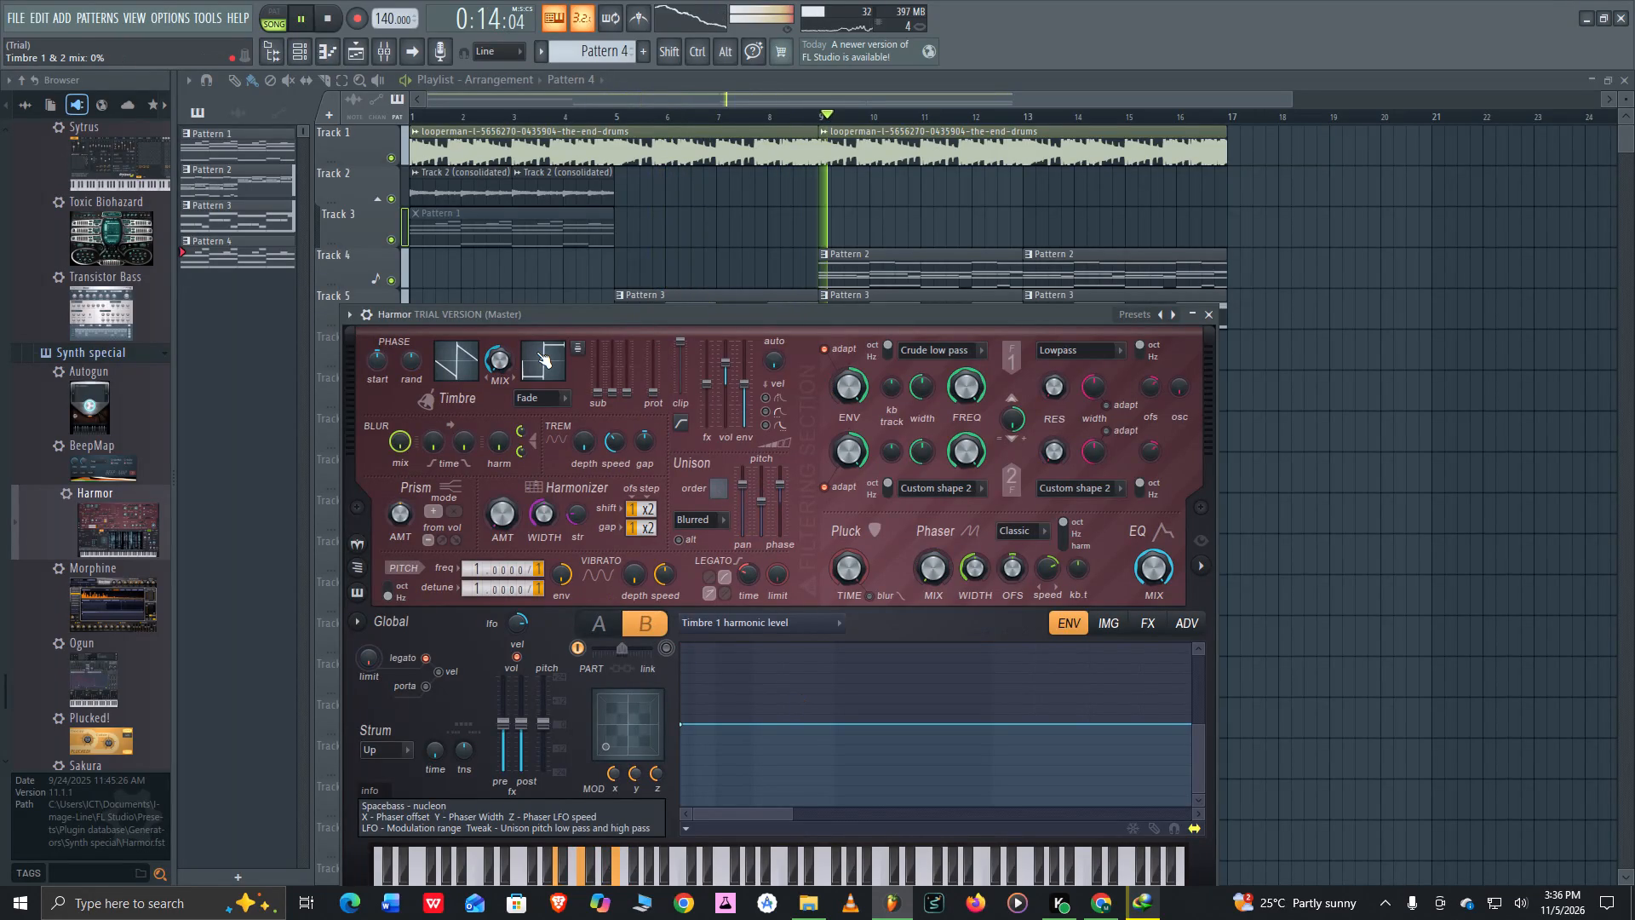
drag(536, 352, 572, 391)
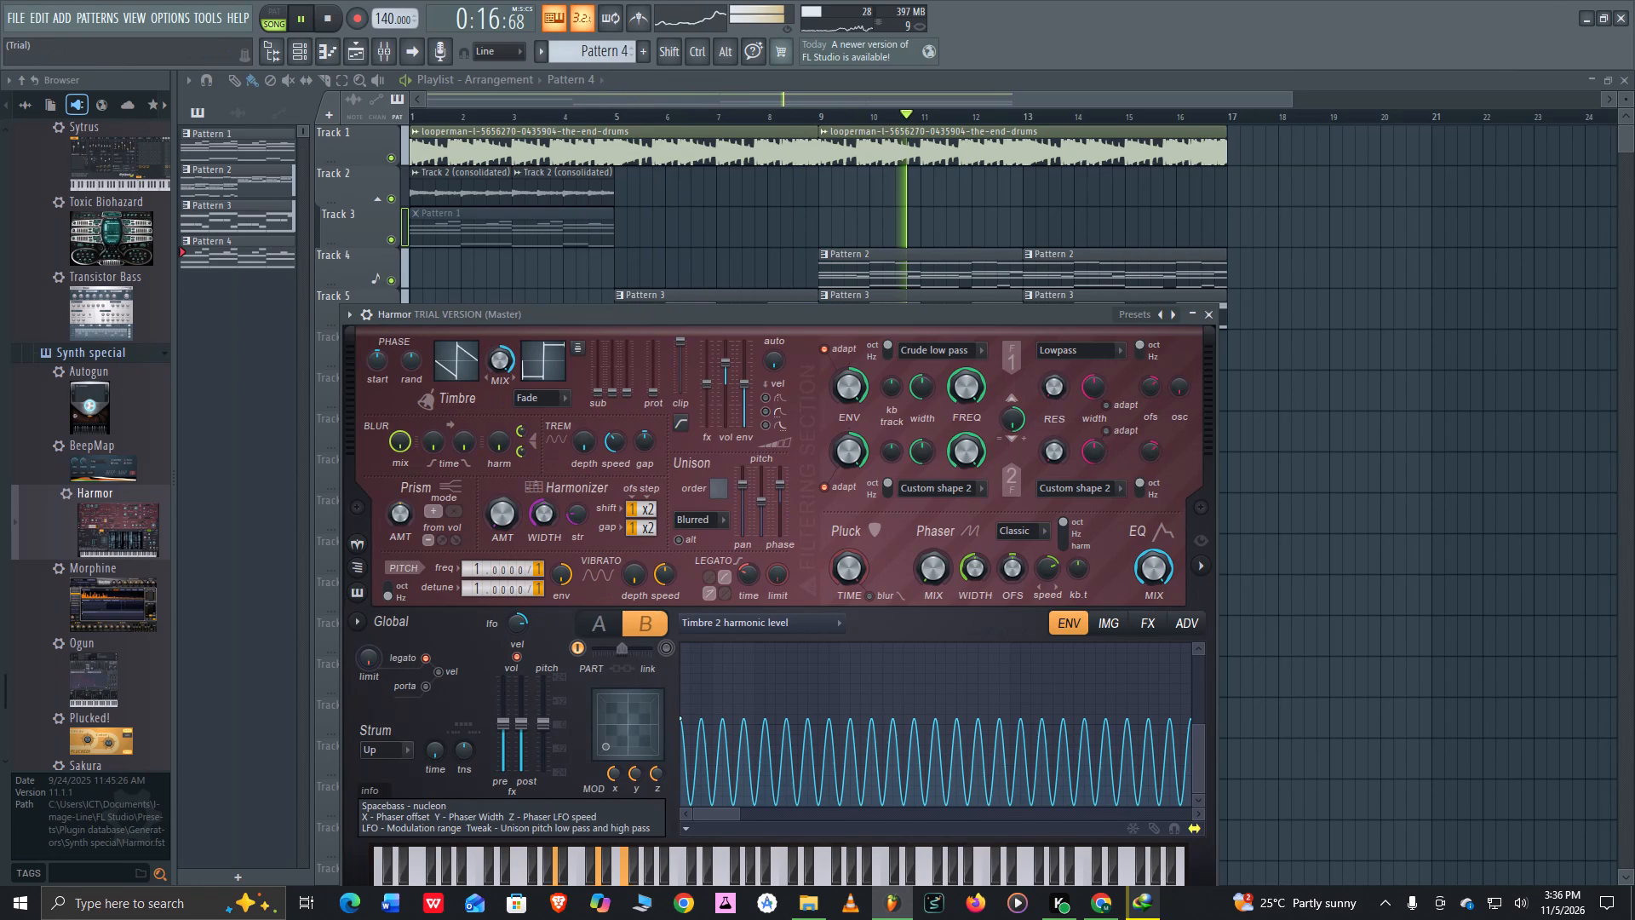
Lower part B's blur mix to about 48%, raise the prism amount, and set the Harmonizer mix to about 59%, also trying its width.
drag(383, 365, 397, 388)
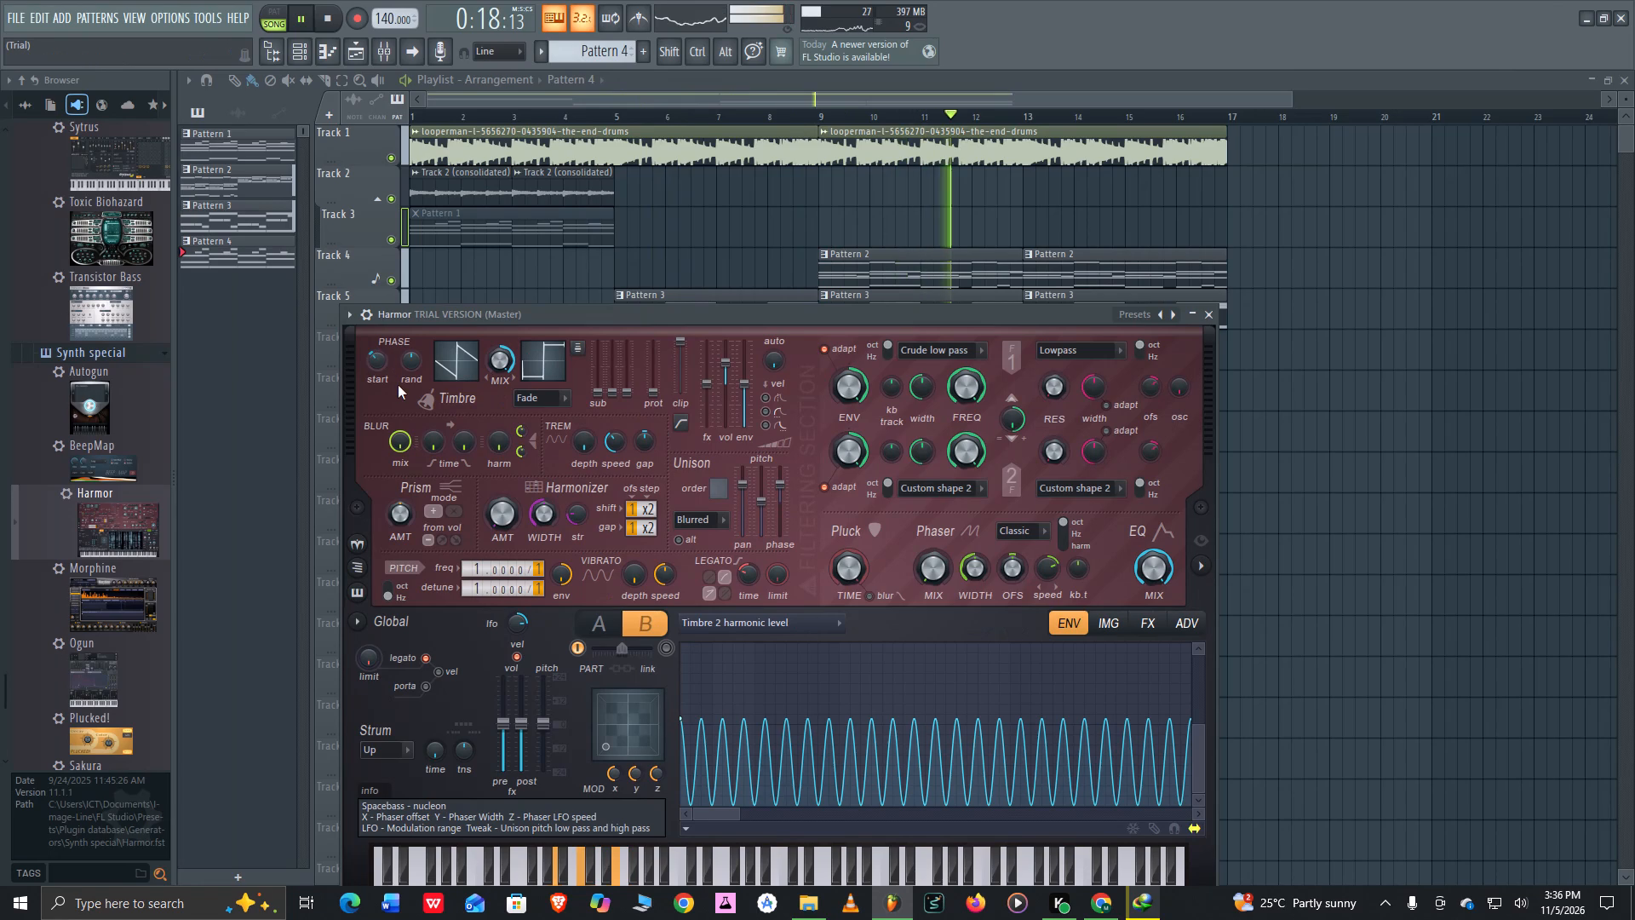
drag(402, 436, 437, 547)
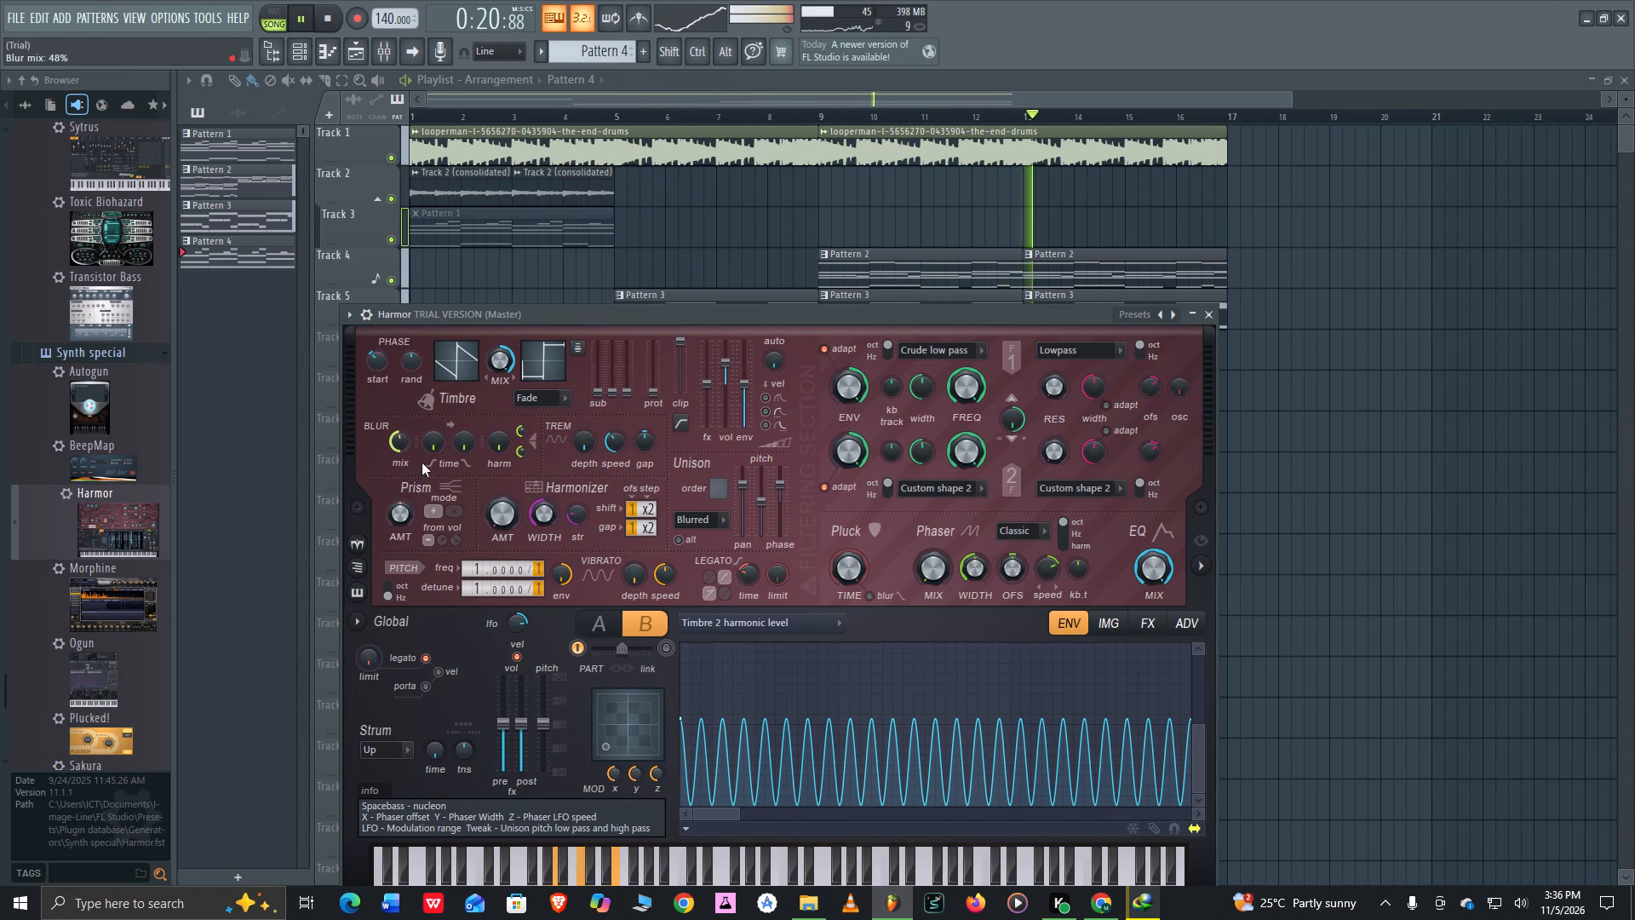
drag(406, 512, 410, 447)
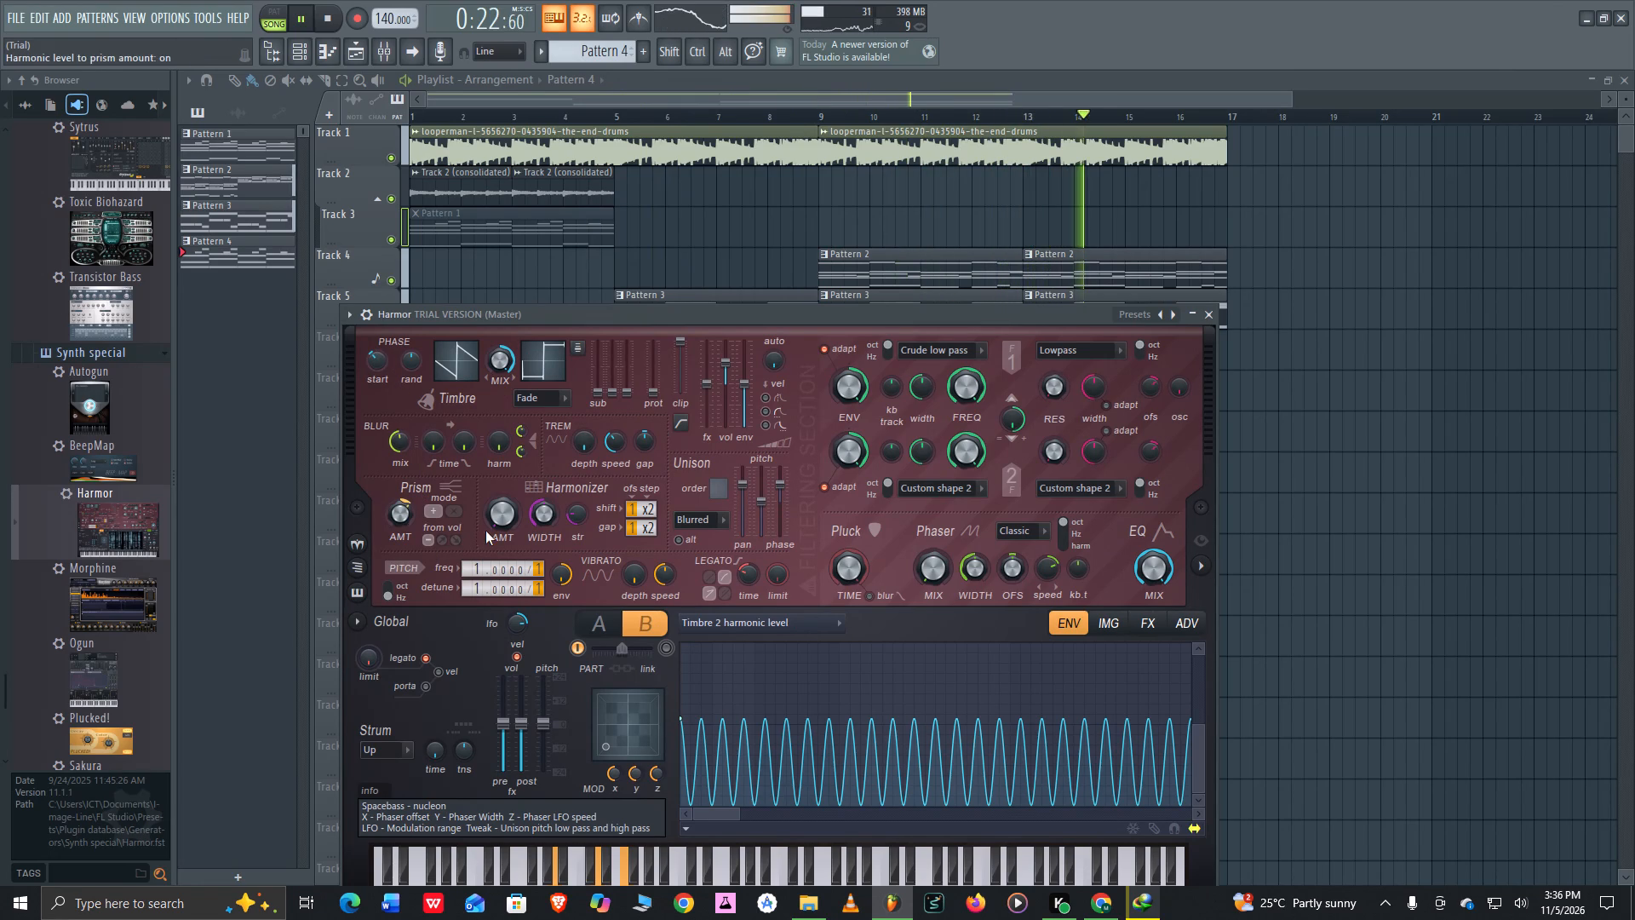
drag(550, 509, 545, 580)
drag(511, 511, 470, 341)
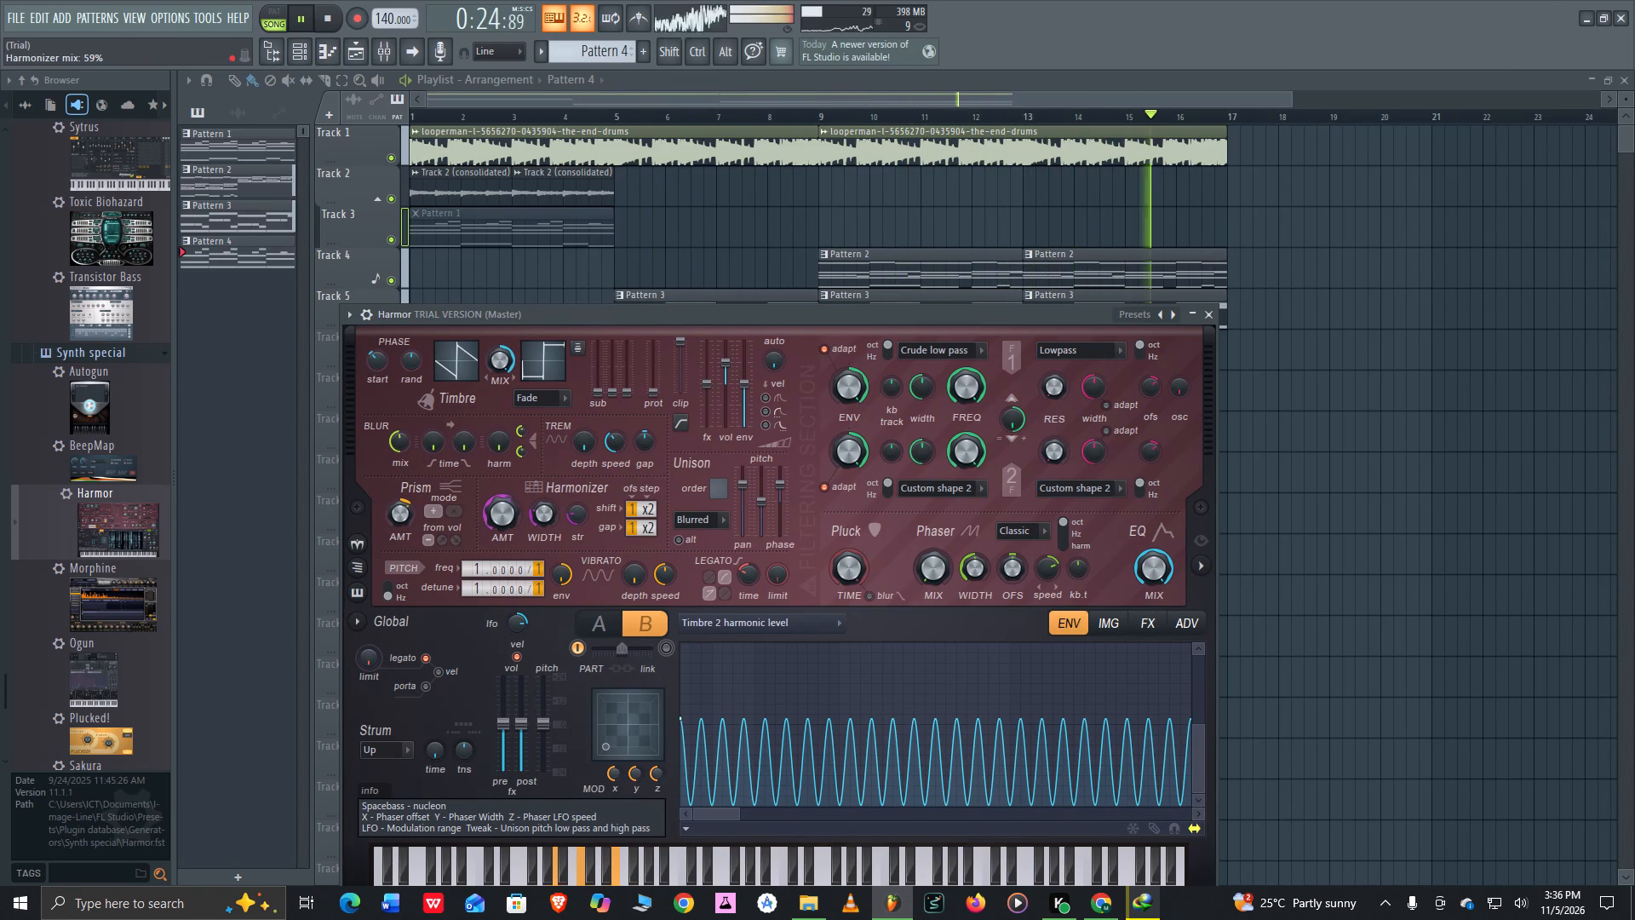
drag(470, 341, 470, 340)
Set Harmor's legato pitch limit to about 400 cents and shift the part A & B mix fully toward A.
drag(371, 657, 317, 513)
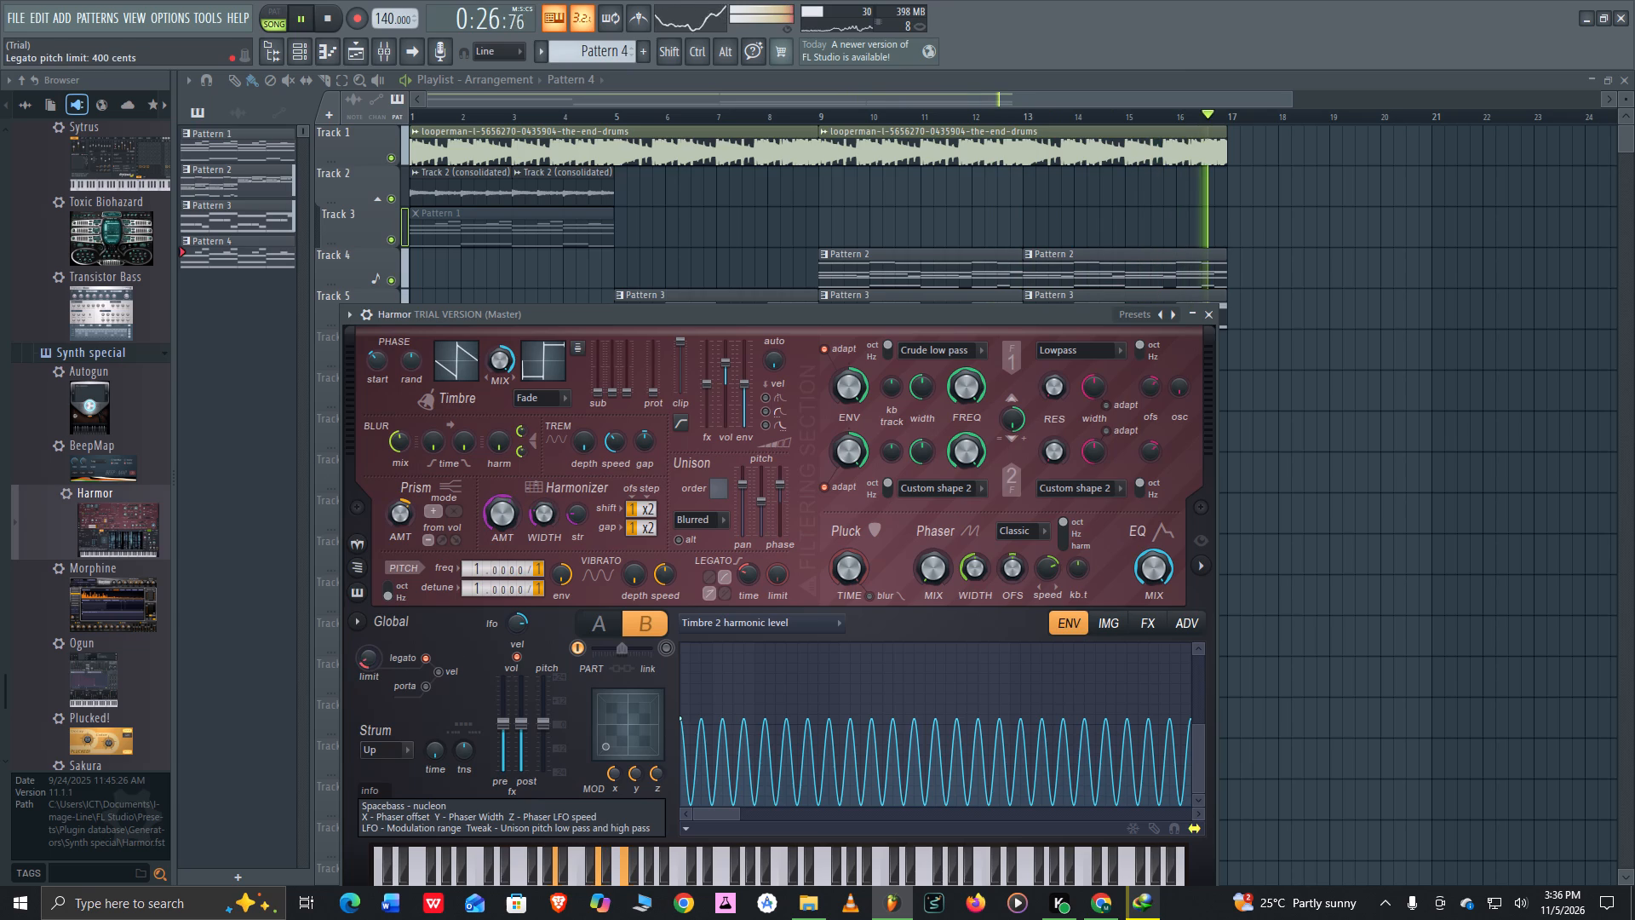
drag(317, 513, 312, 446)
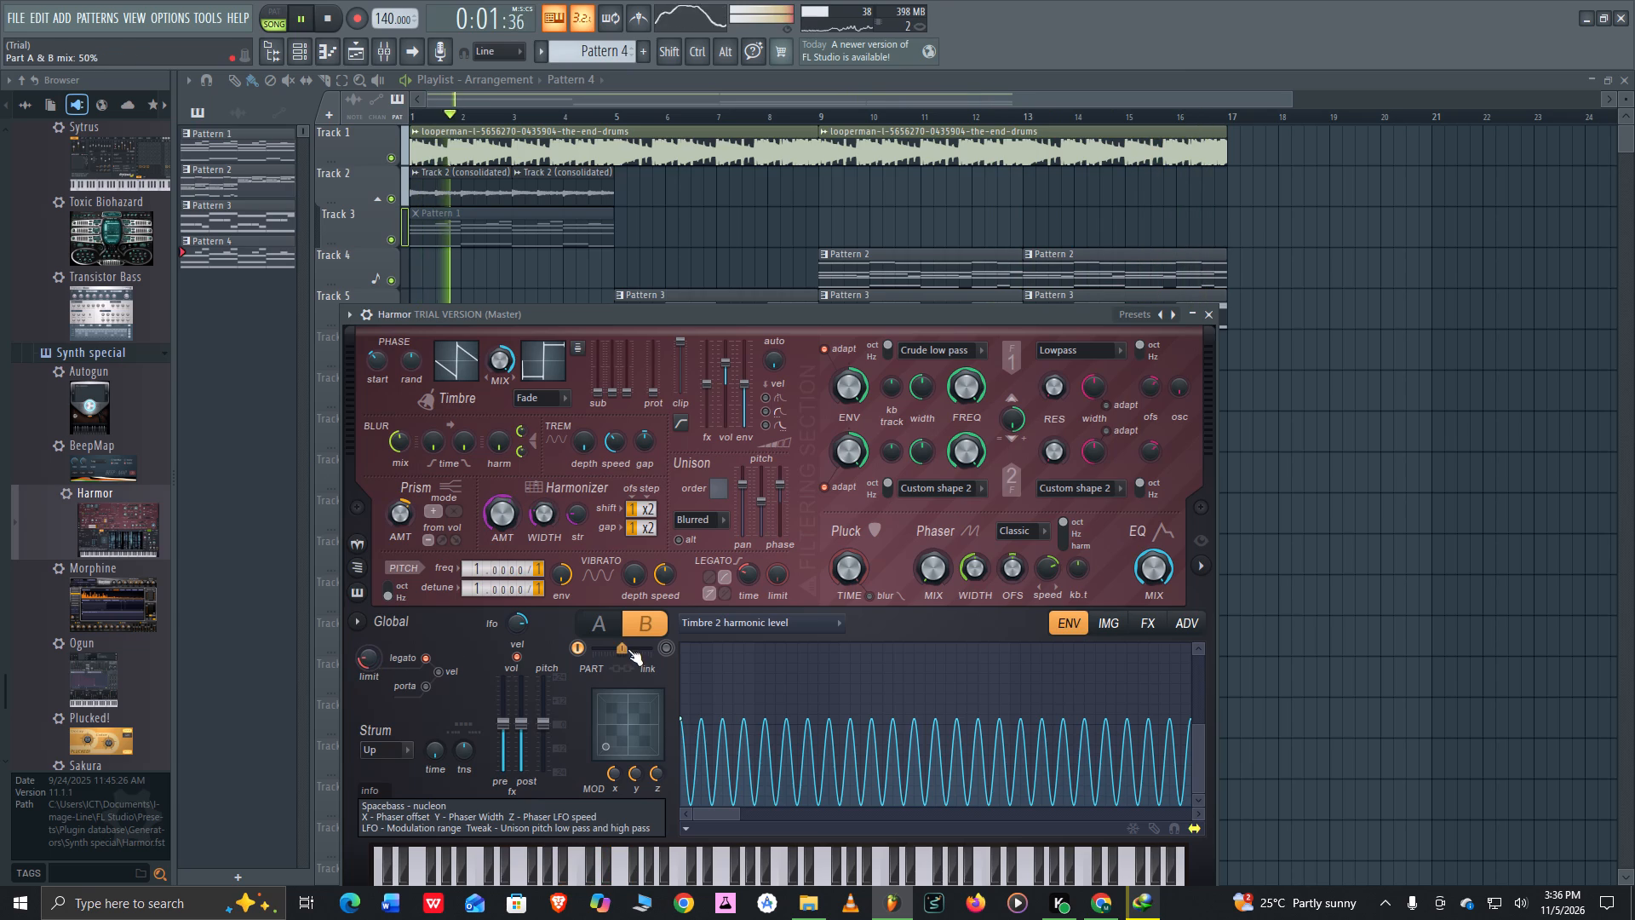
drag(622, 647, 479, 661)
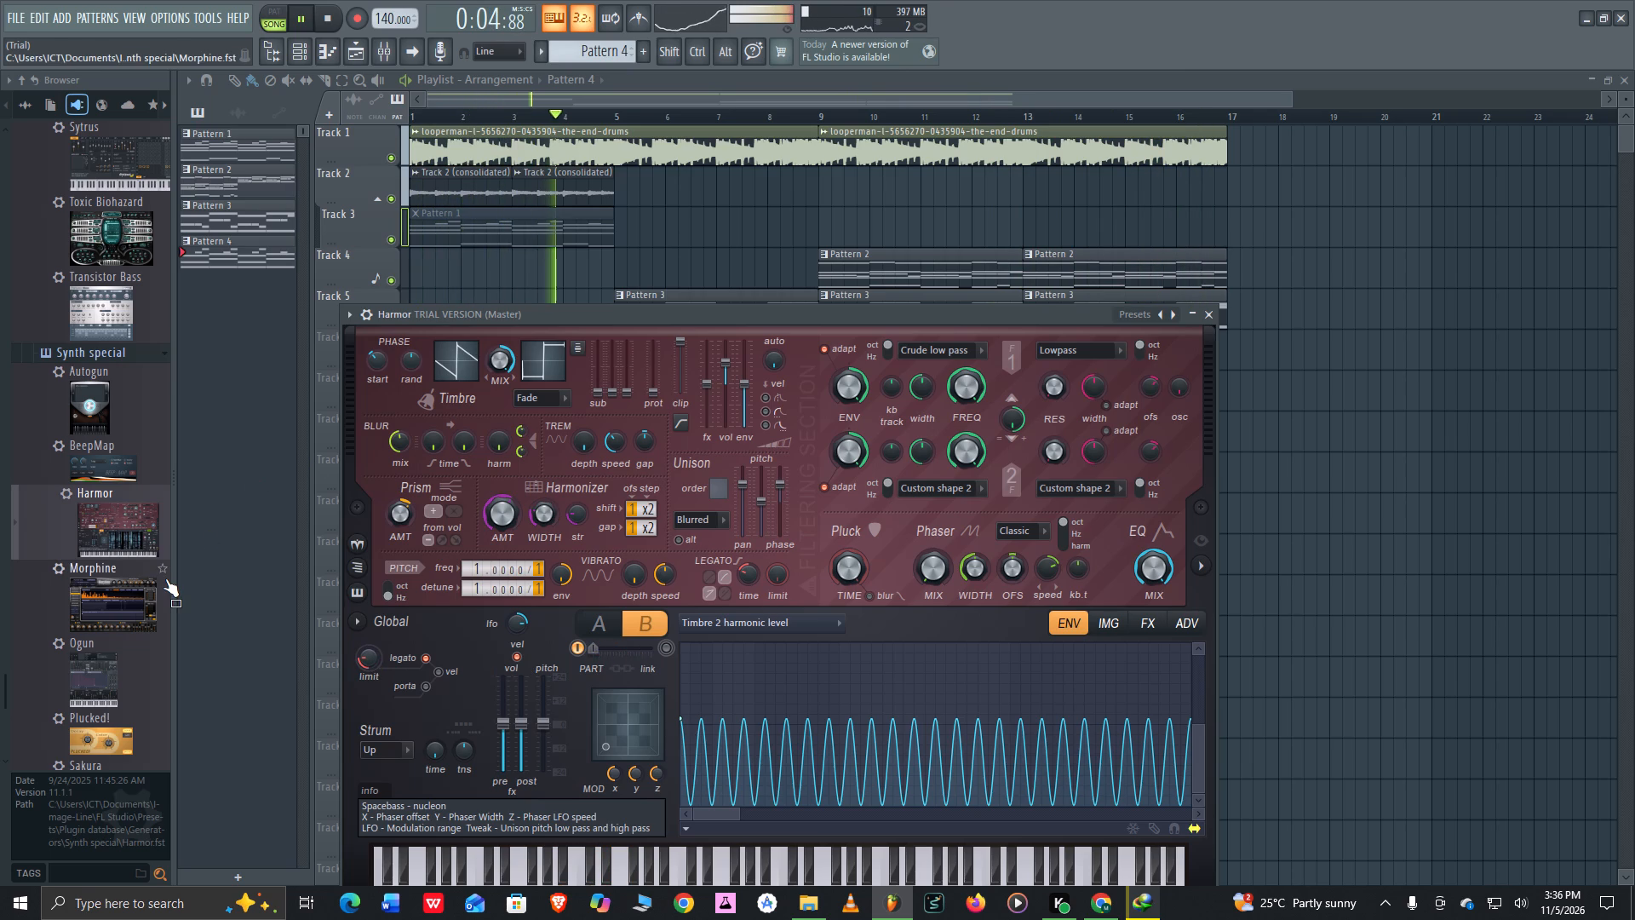
Replace the Harmor channel in the channel rack with the Sytrus generator from Synth classic.
click(131, 593)
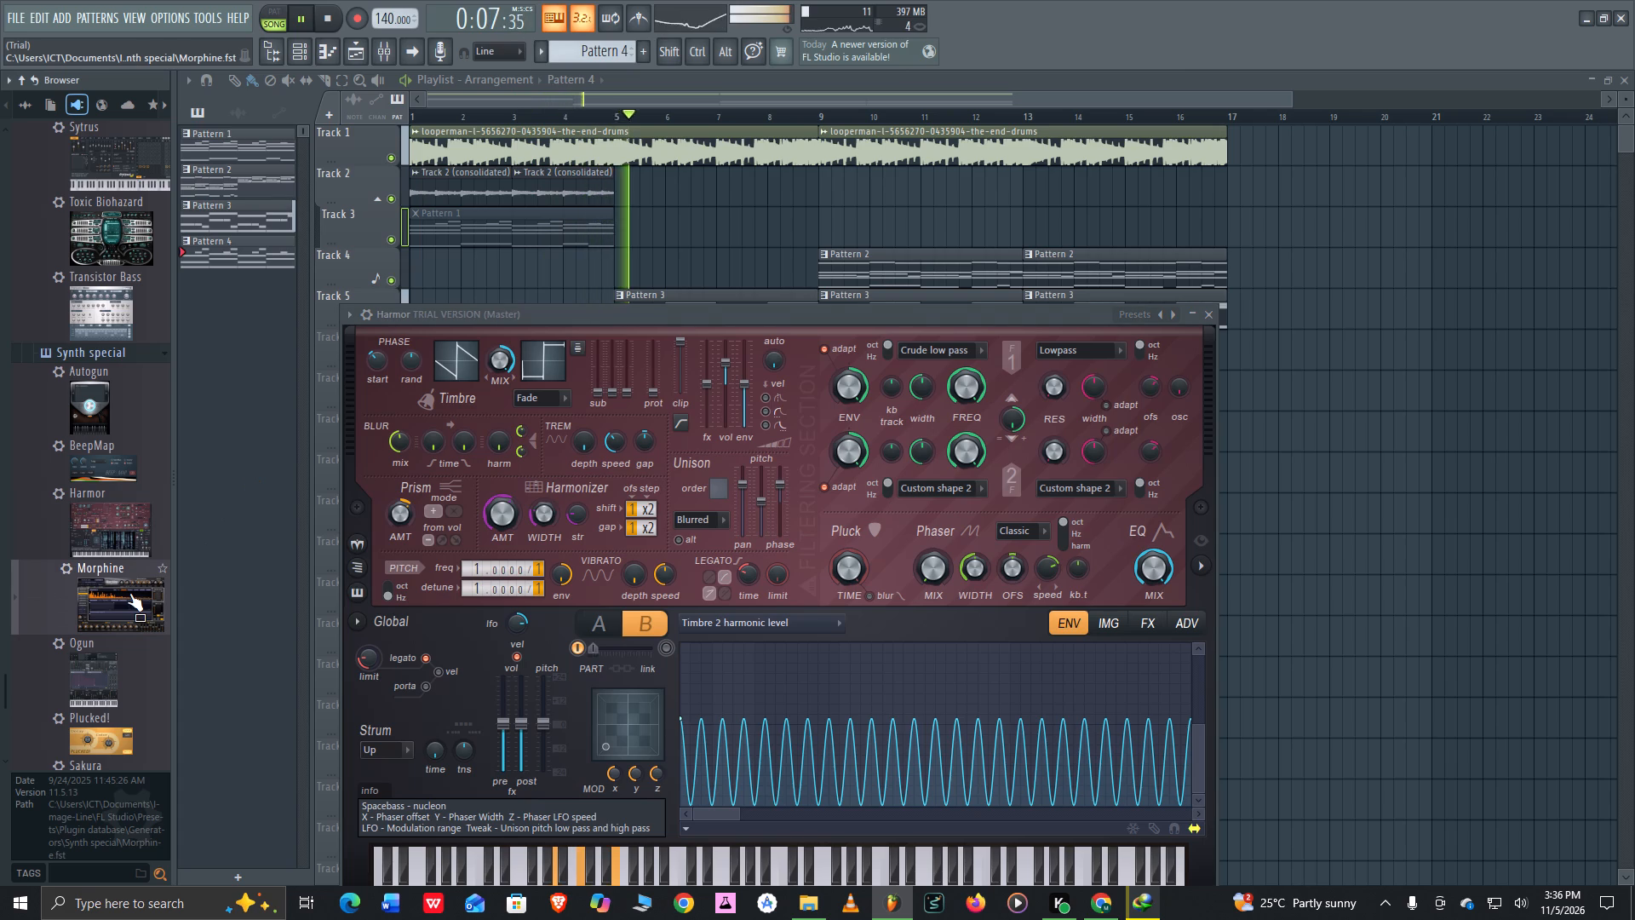
click(303, 54)
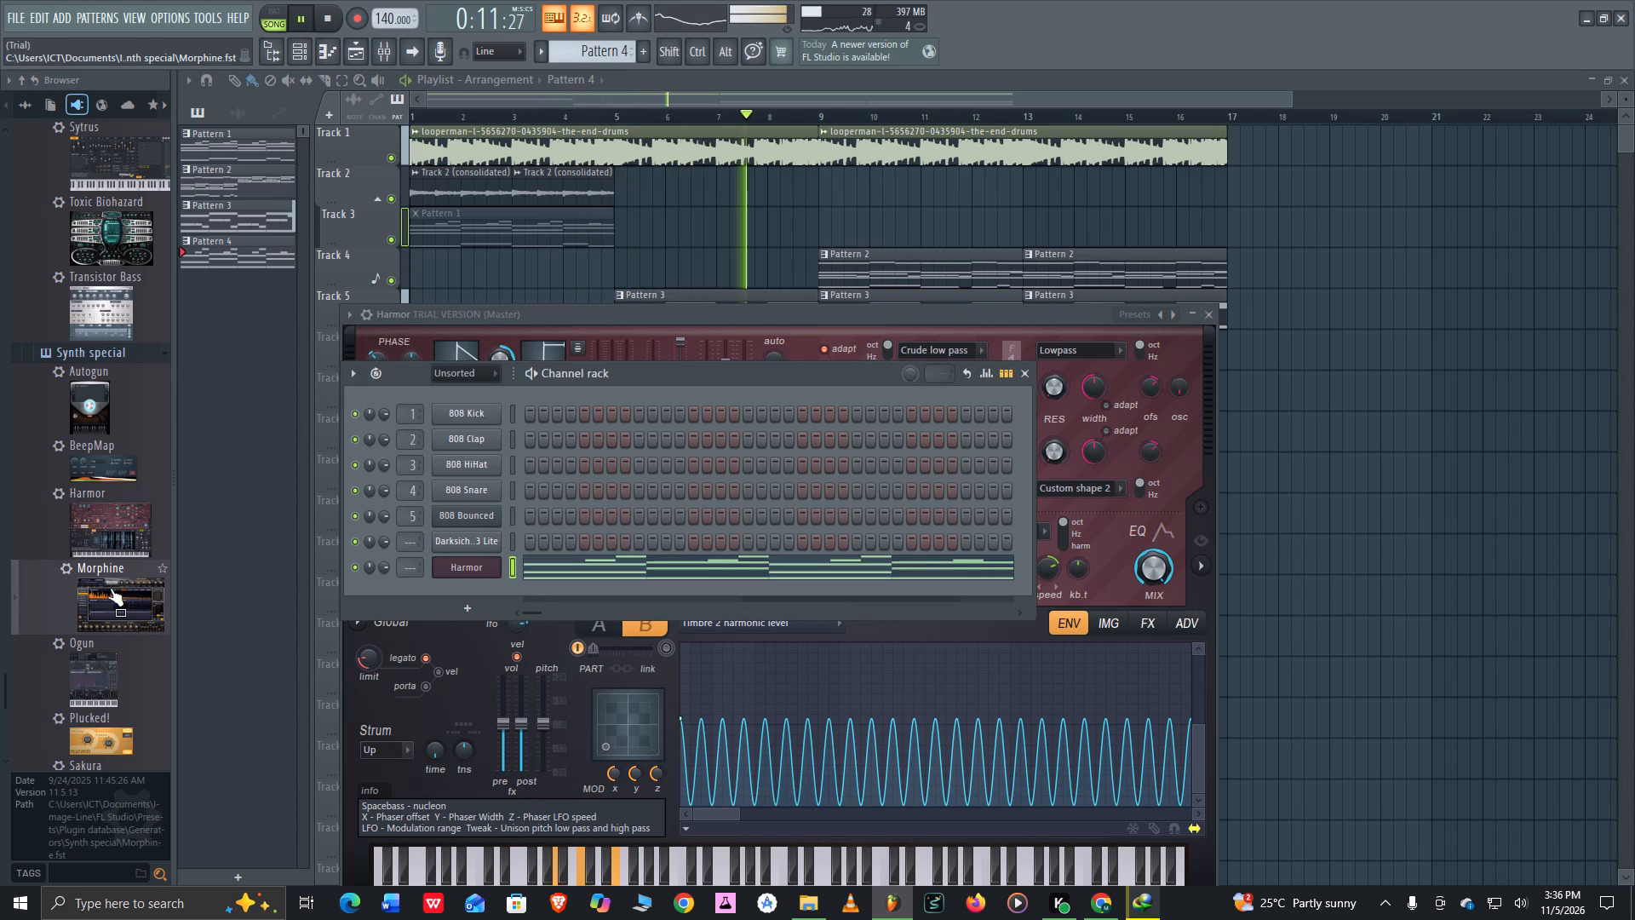
scroll(111, 587, up, 4)
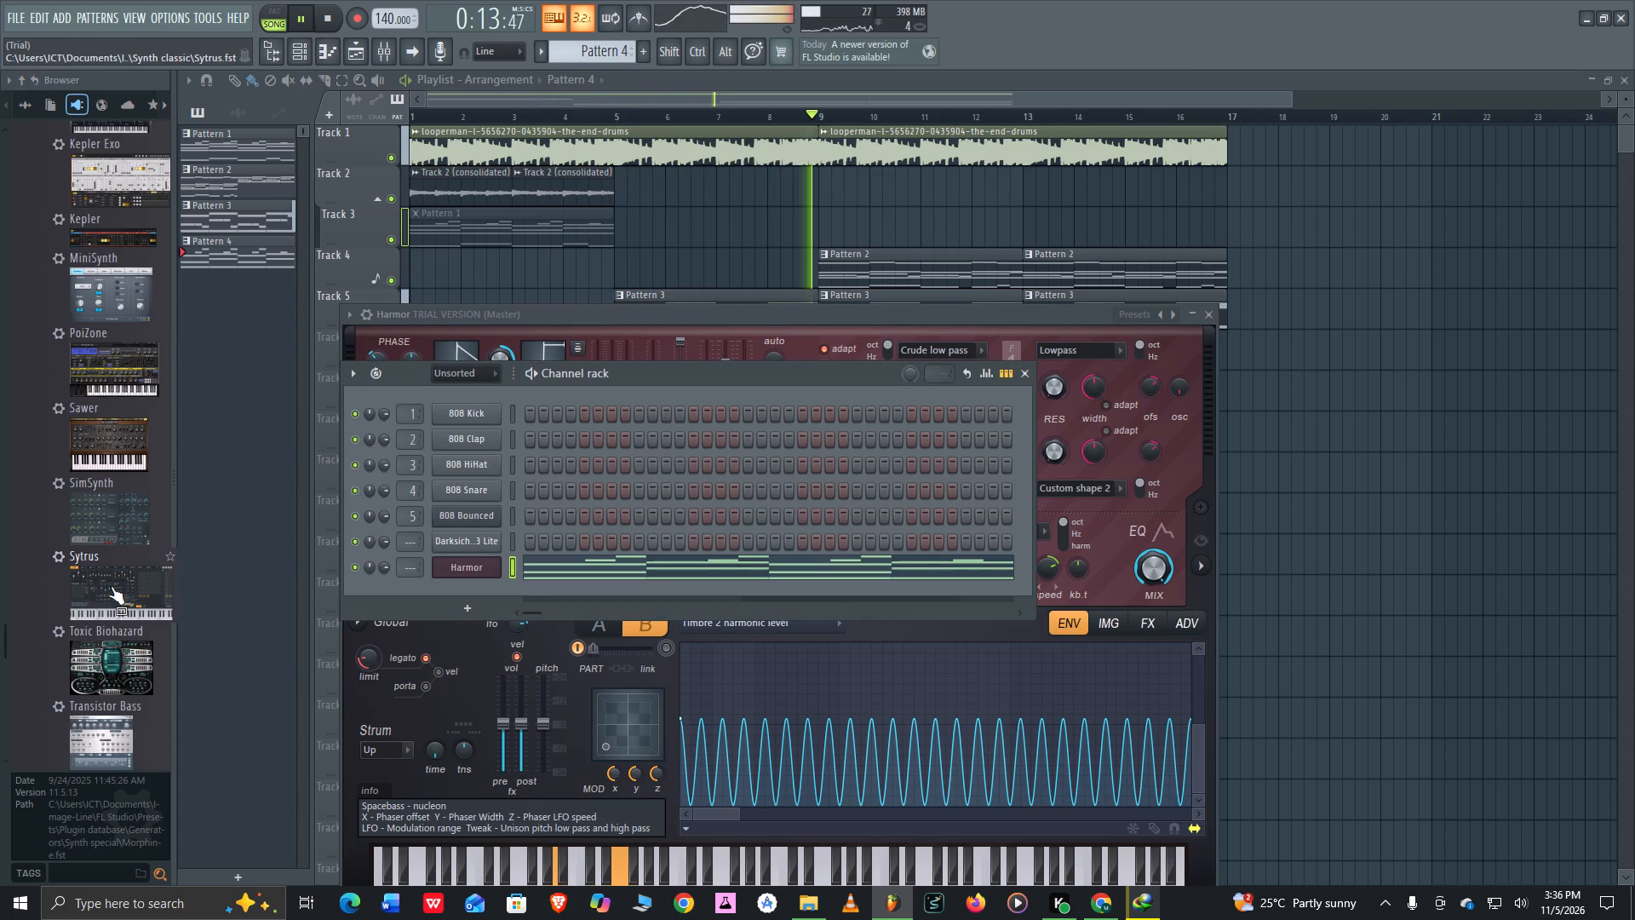
click(111, 586)
drag(111, 586, 391, 574)
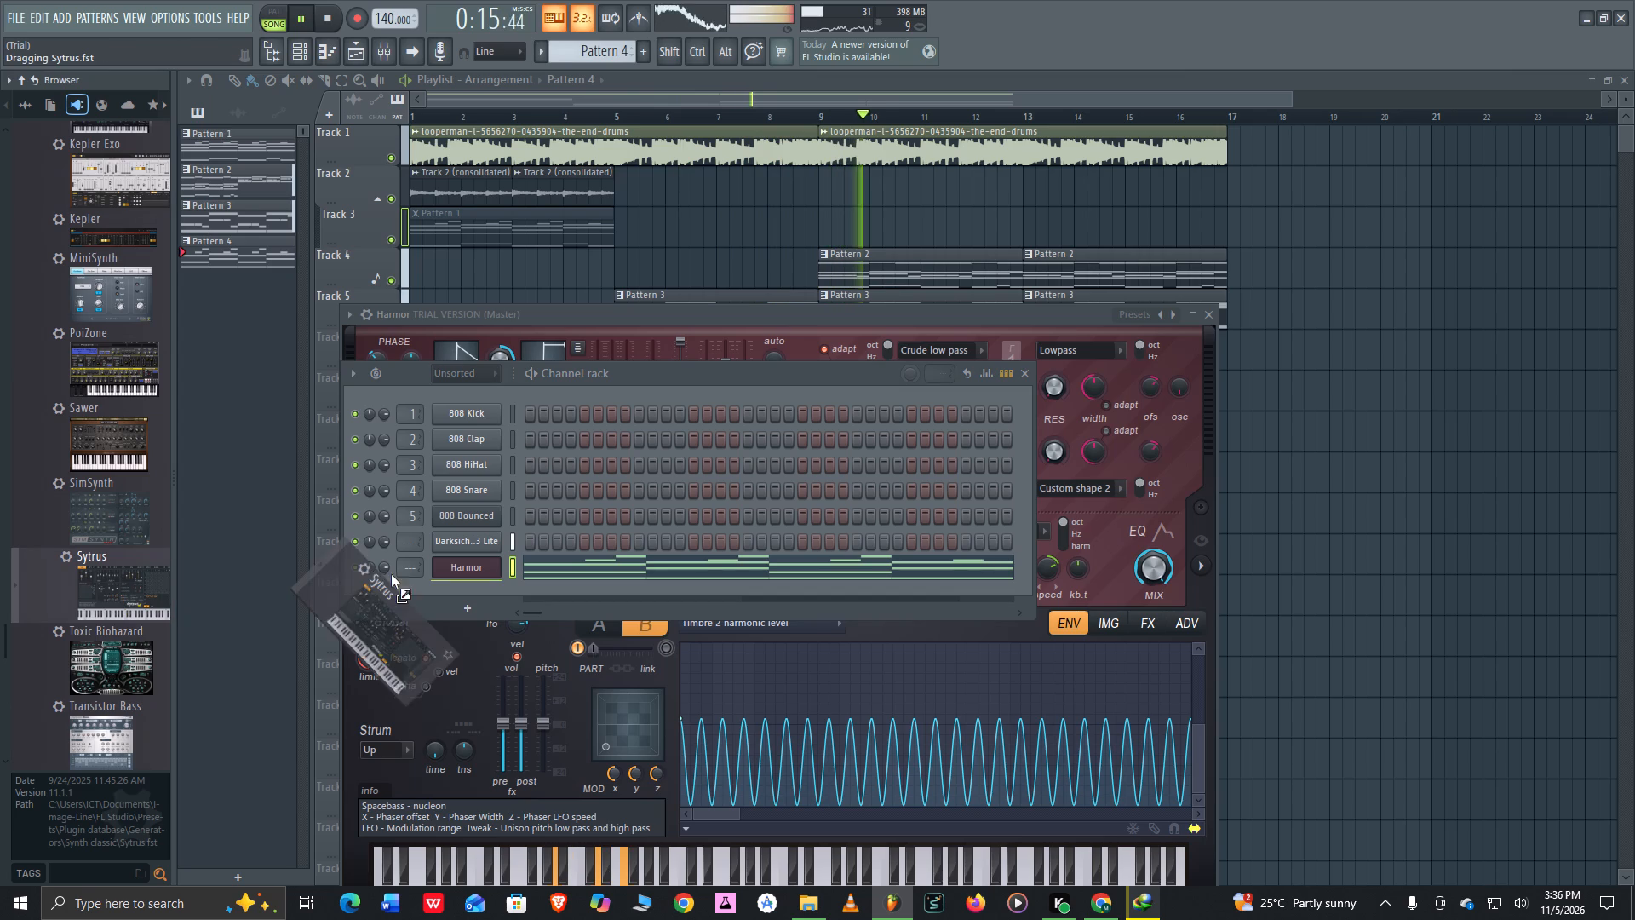
drag(391, 574, 416, 572)
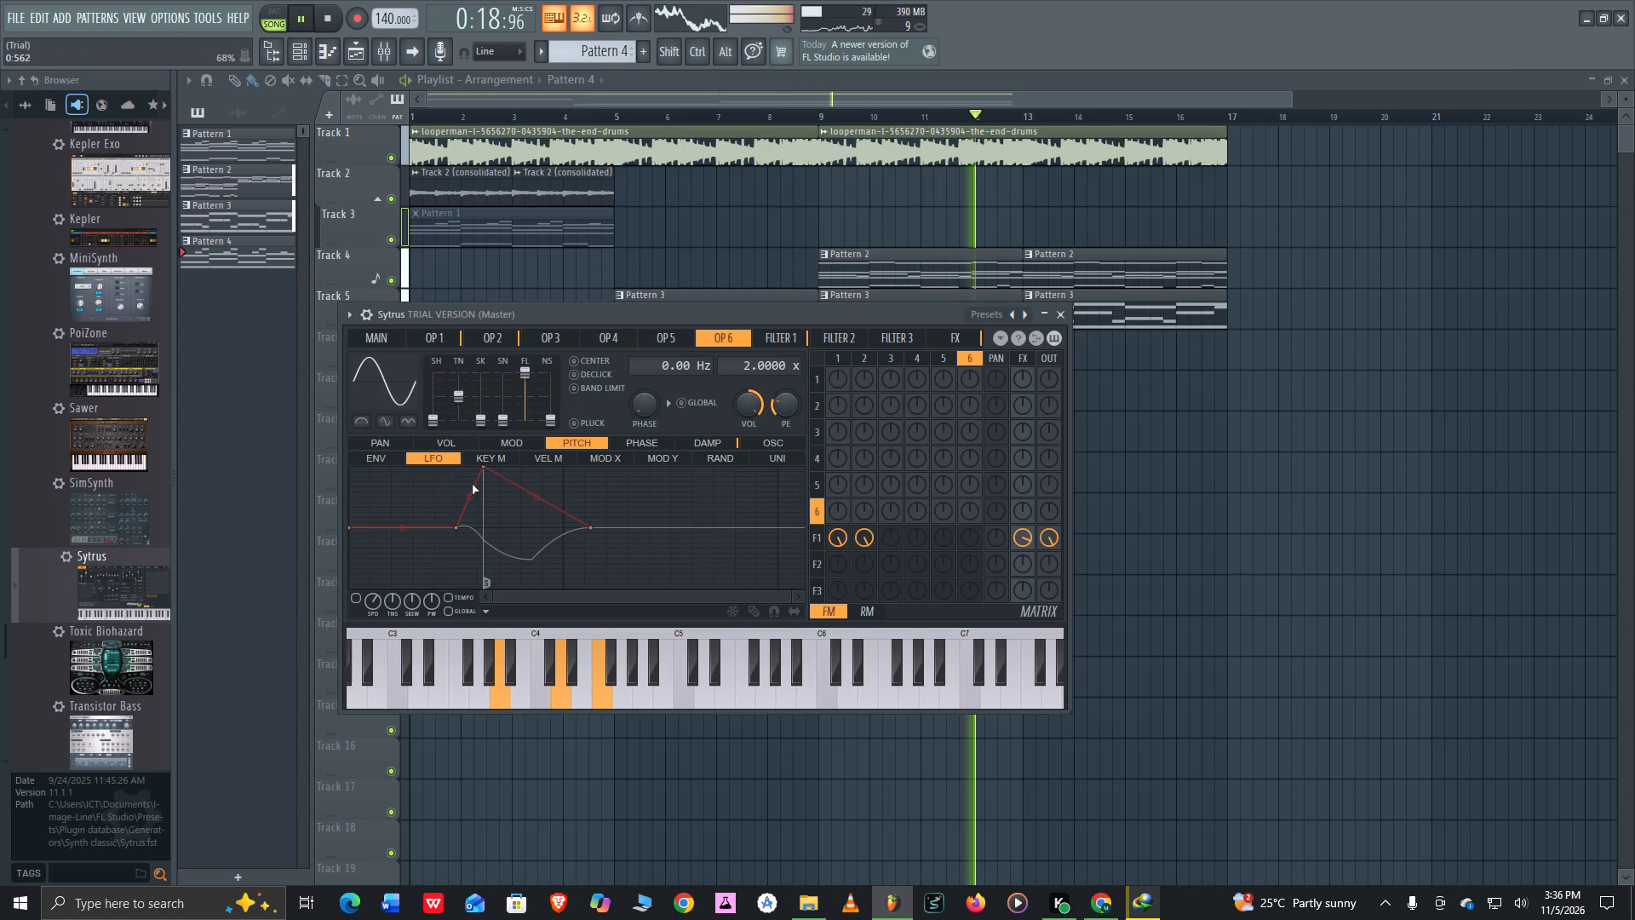
Reshape Sytrus operator 6's pitch LFO curve by moving its peak point below the centre line and slightly later.
drag(485, 469, 536, 515)
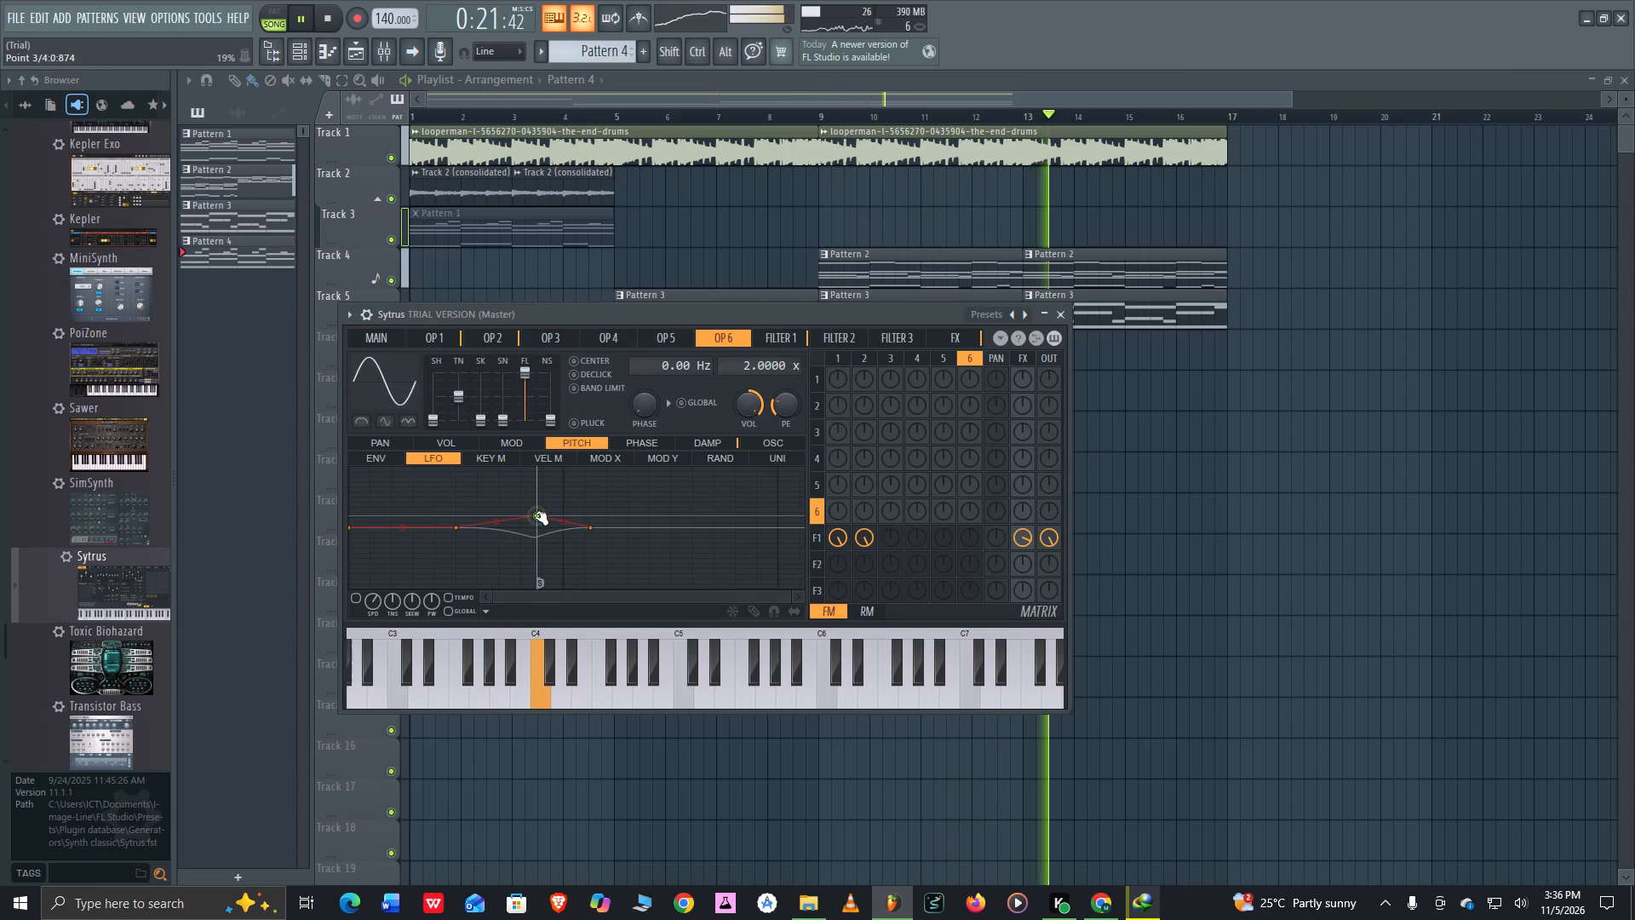
drag(536, 515, 511, 582)
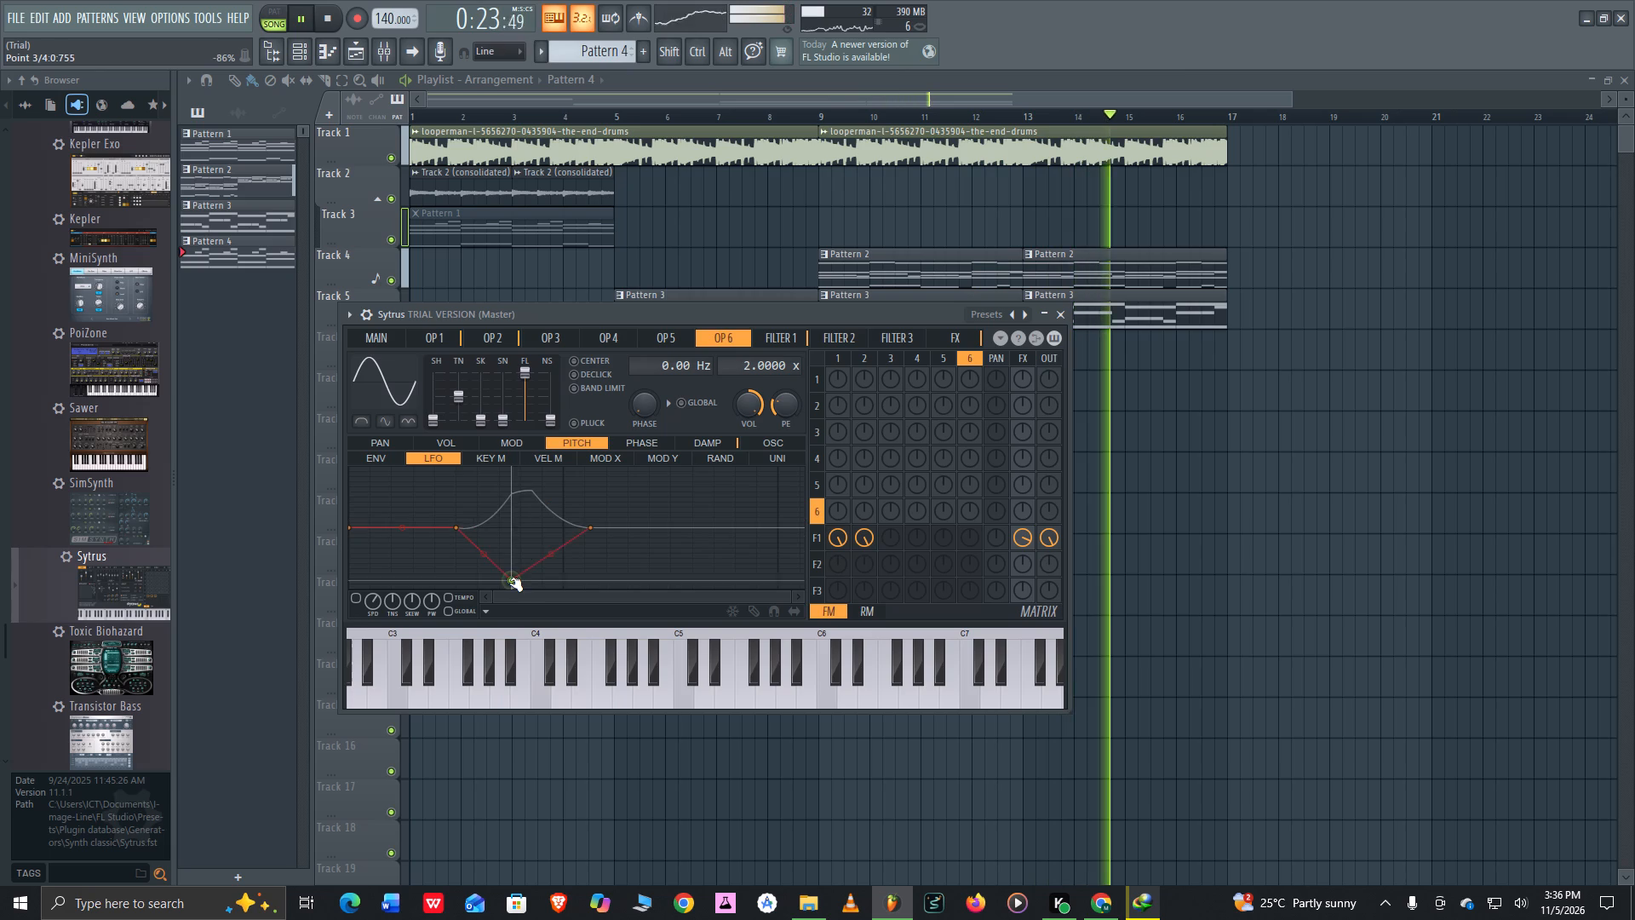
drag(511, 582, 536, 564)
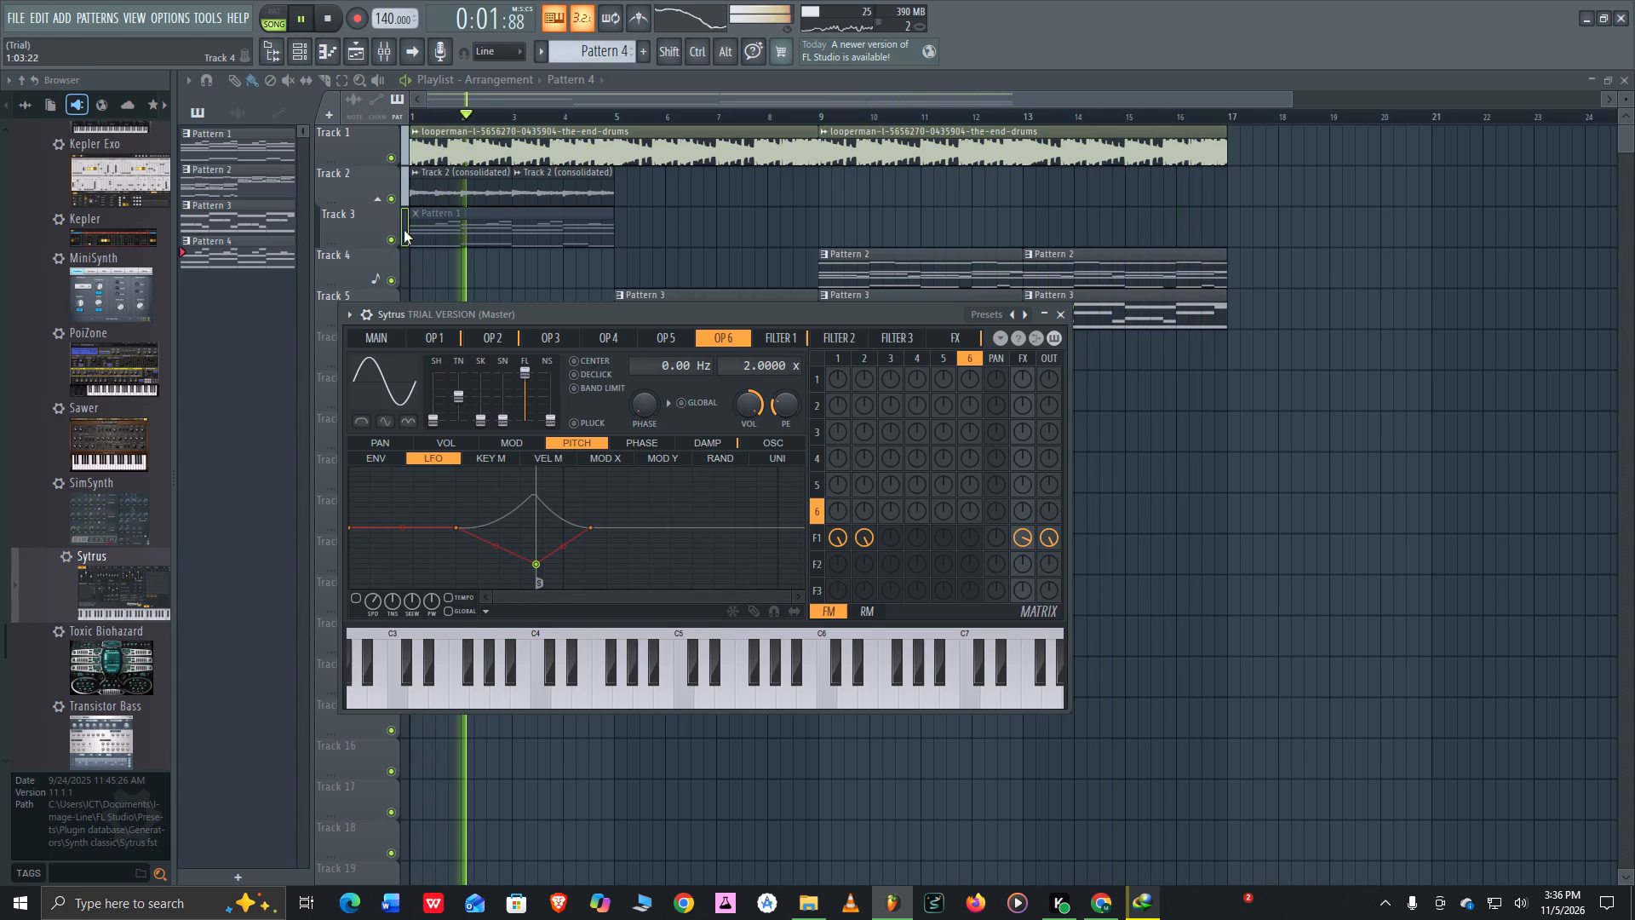
Show the channel rack and browse the Synth classic and Sampler generators for another instrument to try on the Sytrus channel.
click(295, 63)
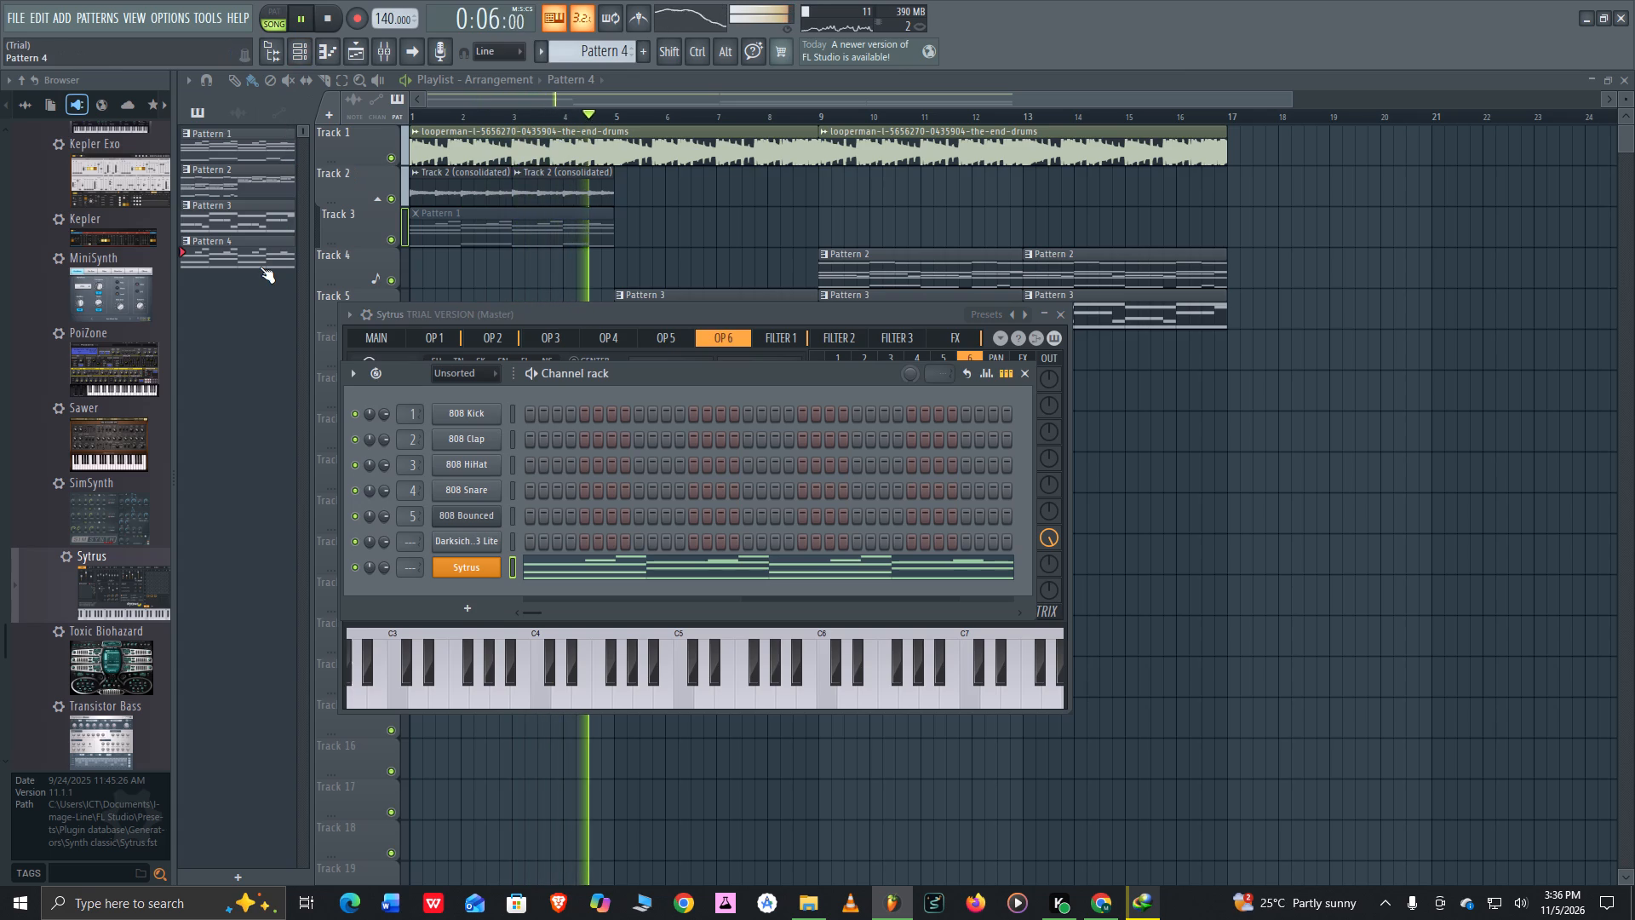
scroll(131, 417, up, 3)
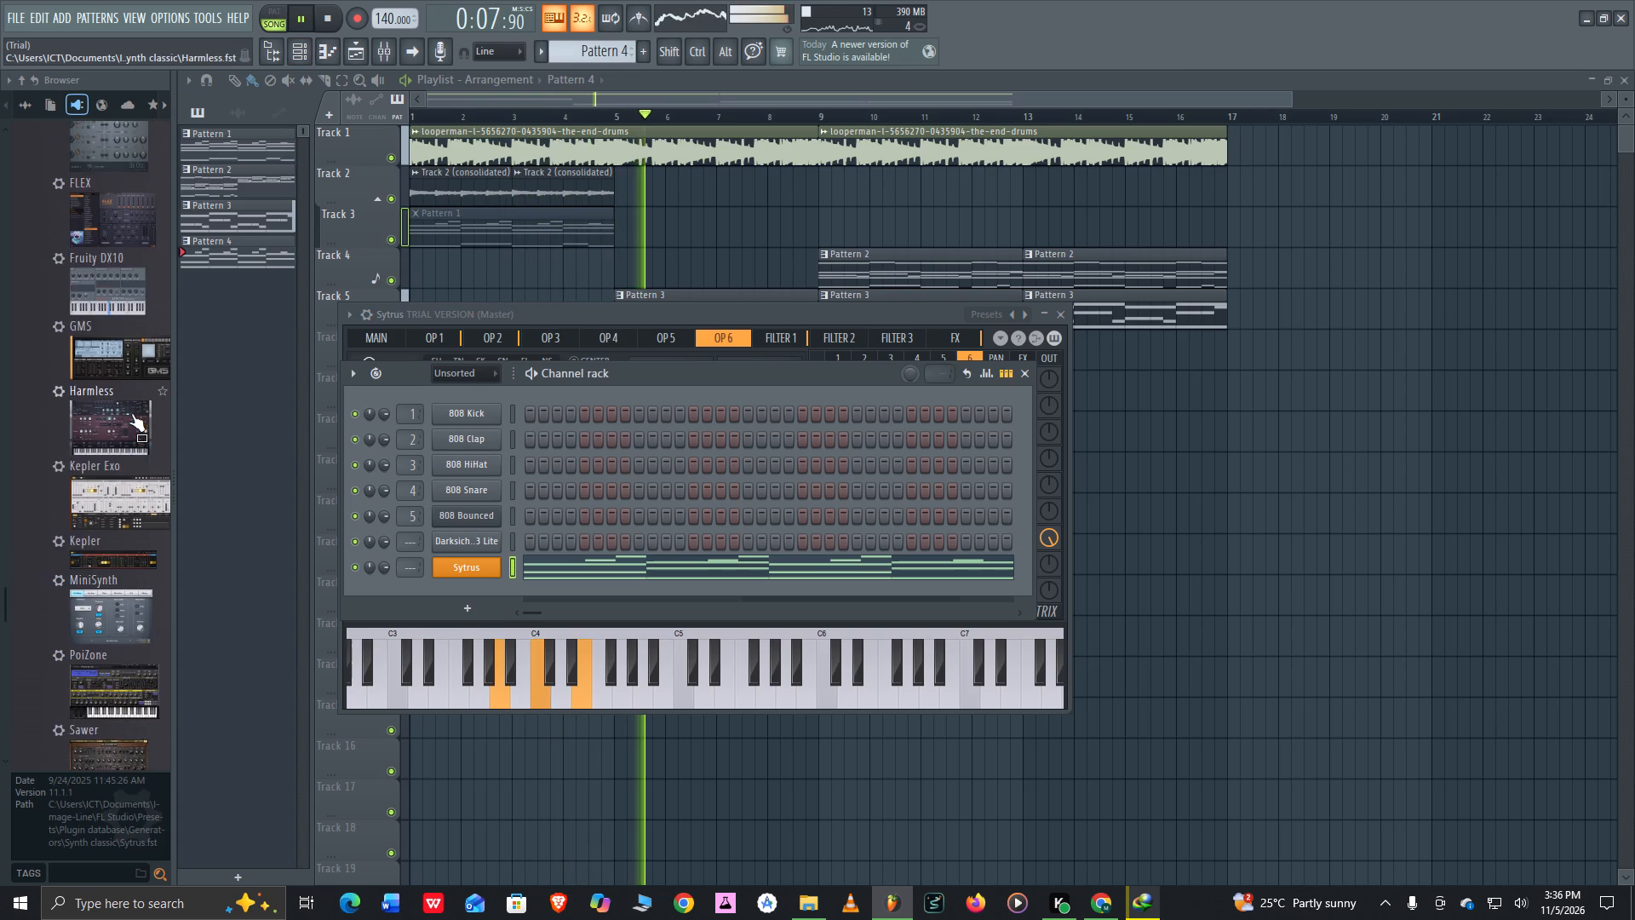
scroll(131, 413, up, 3)
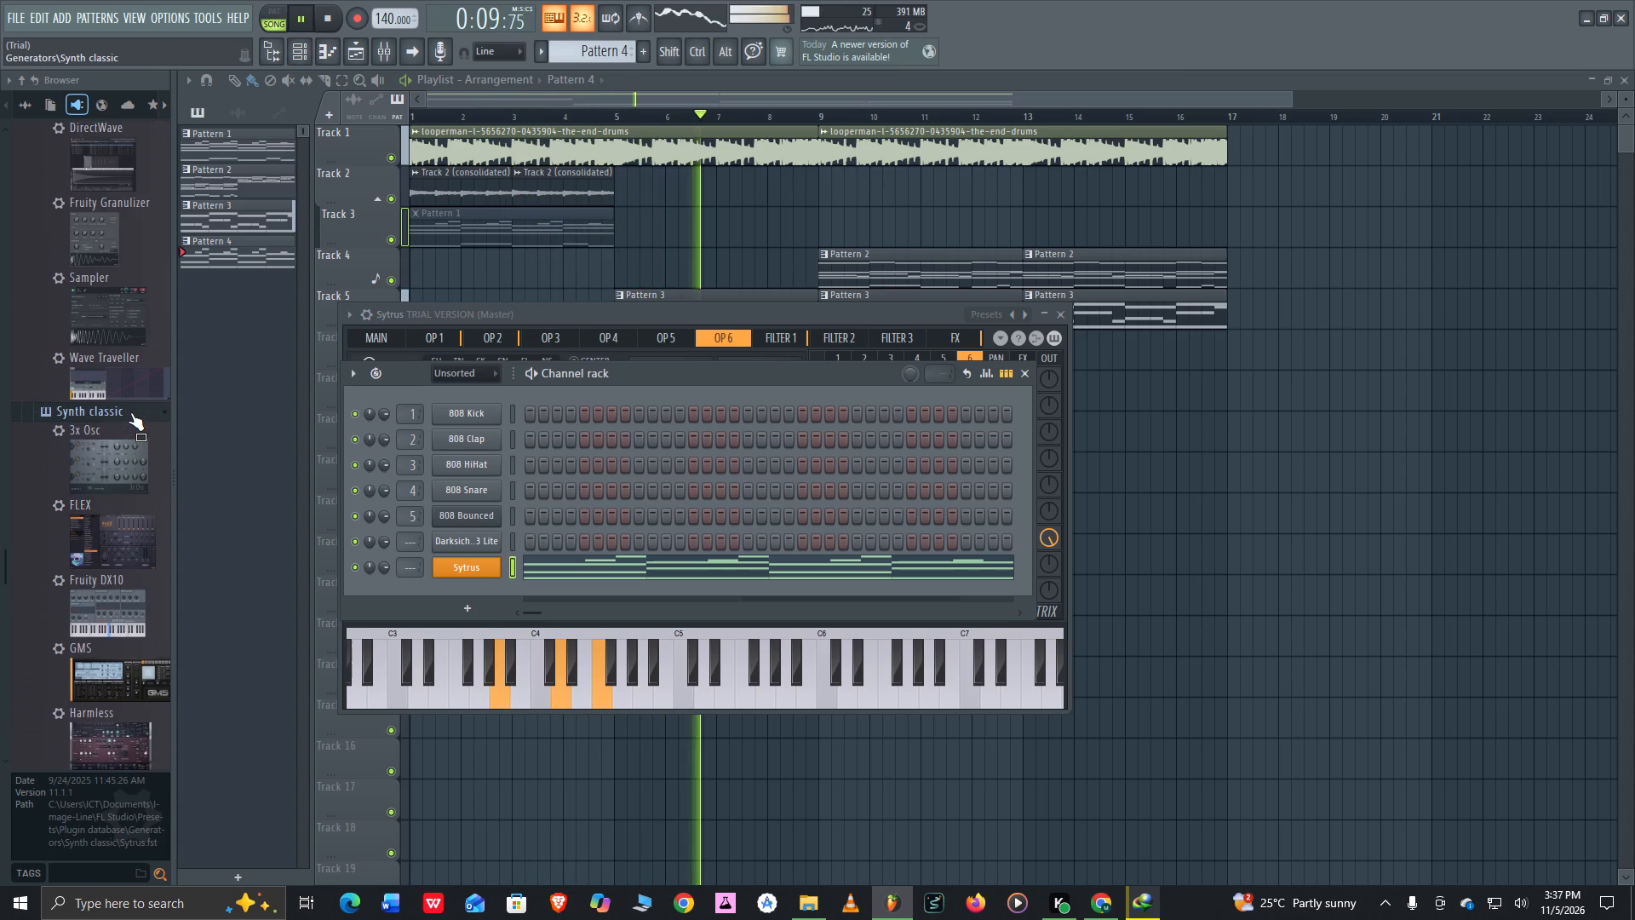
scroll(130, 412, up, 2)
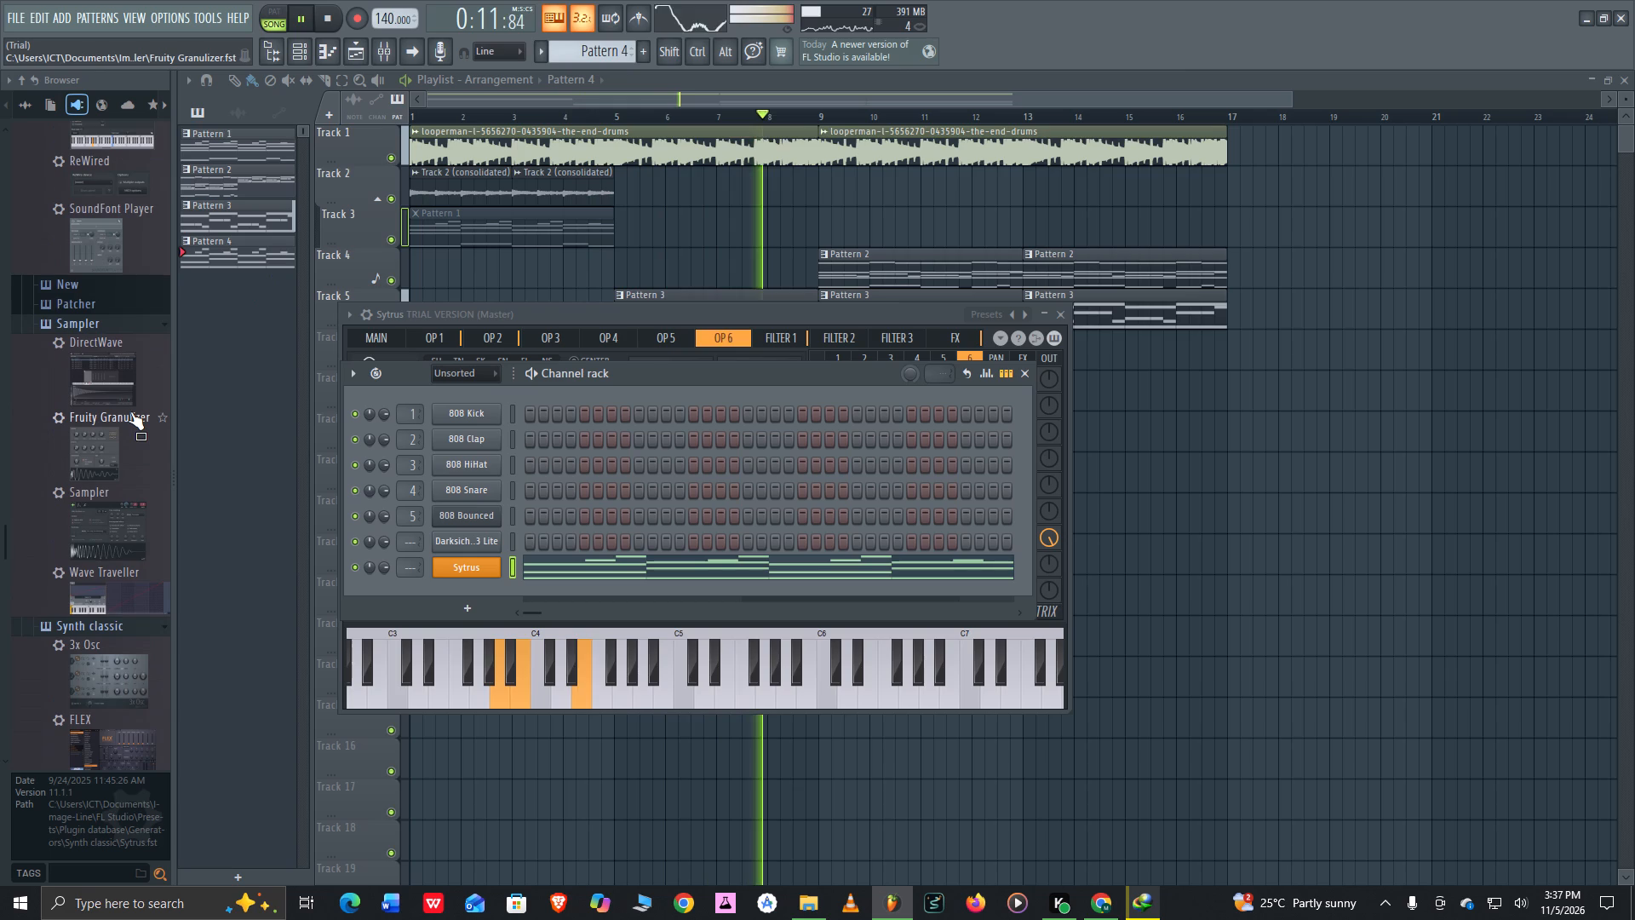